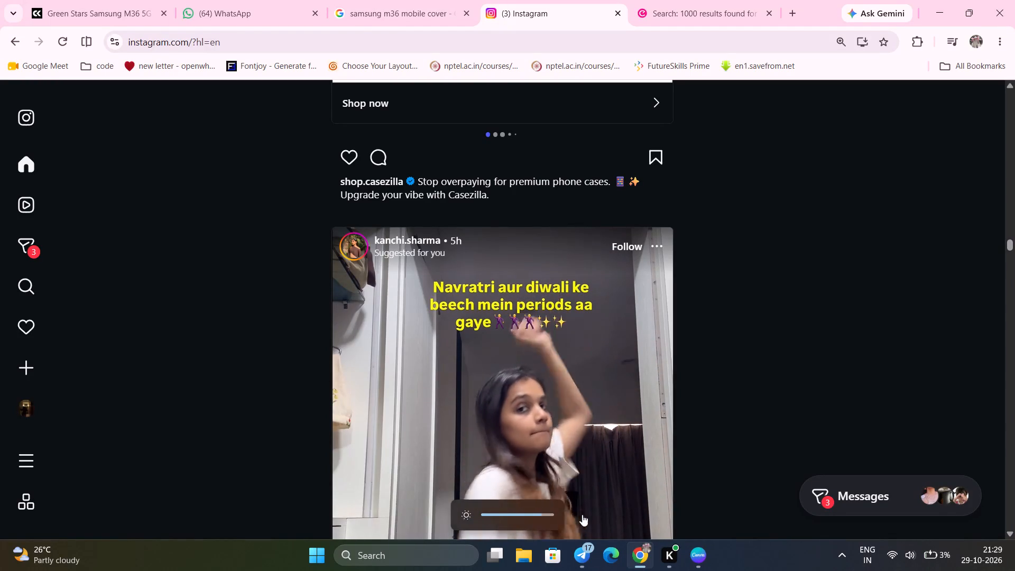
# Switch to Canva and create a blank Instagram Post (4:5) design, searching the design types for "ins".
pyautogui.click(696, 550)
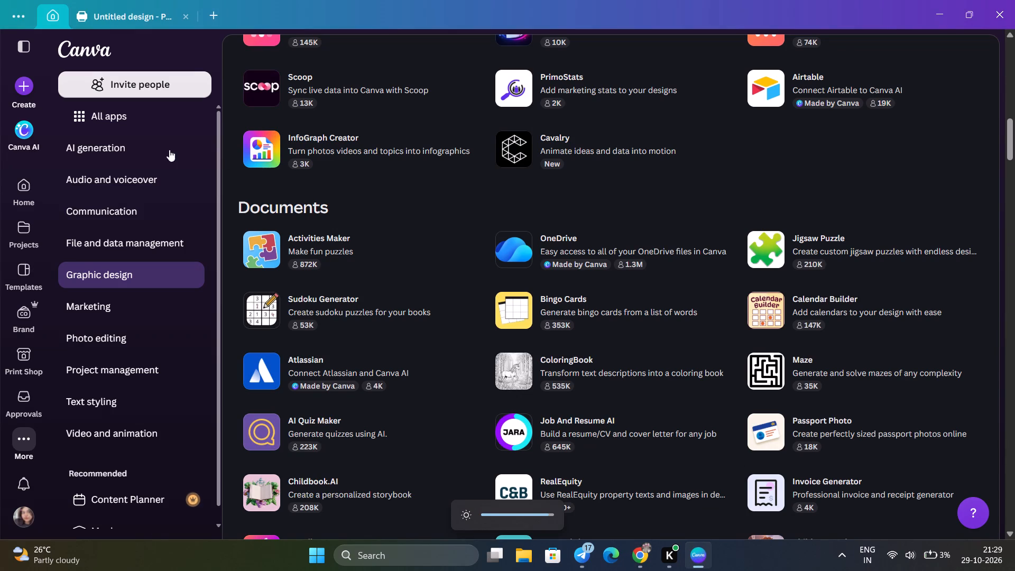
pyautogui.click(21, 85)
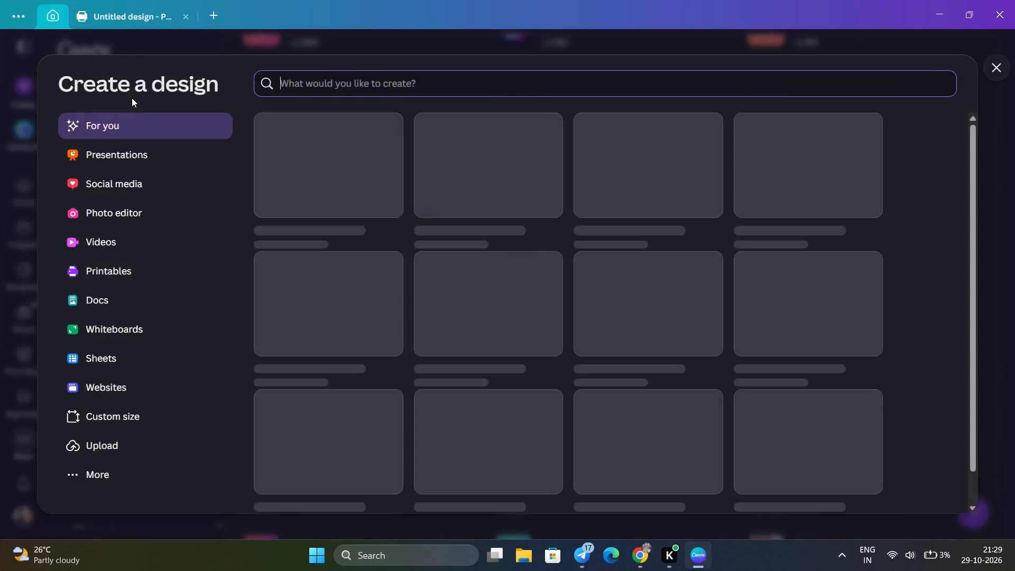
pyautogui.click(295, 88)
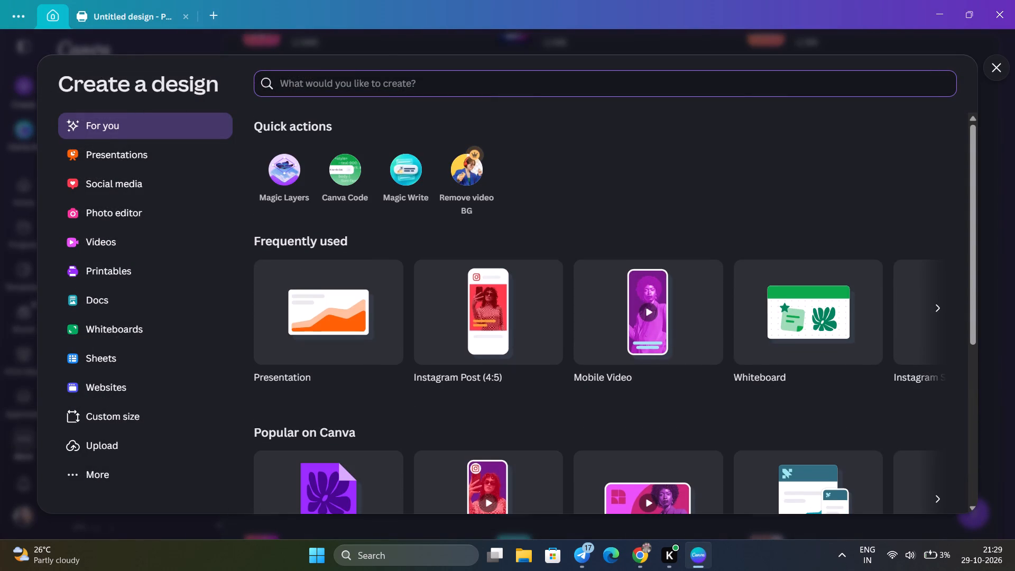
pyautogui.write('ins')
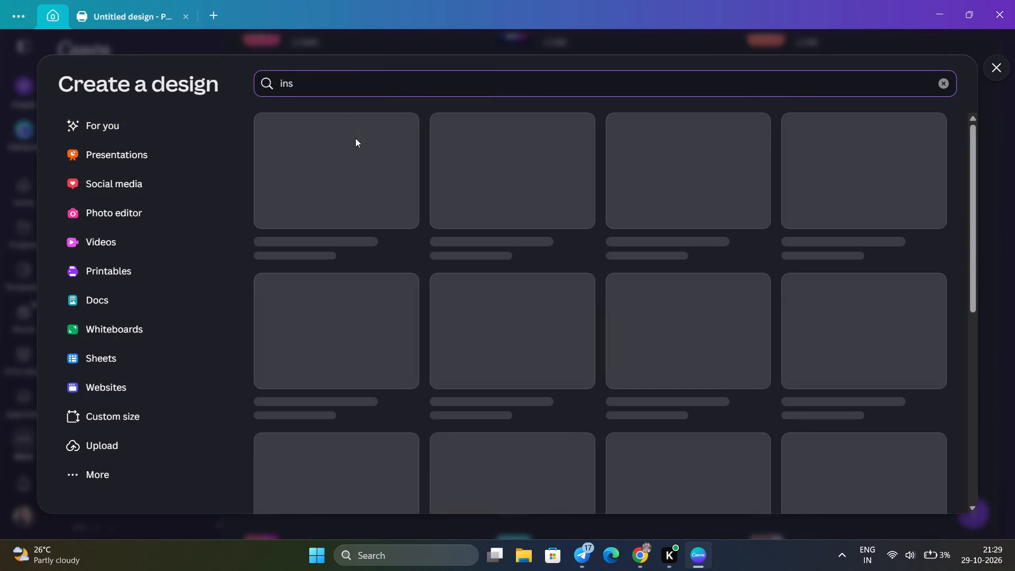
pyautogui.click(528, 192)
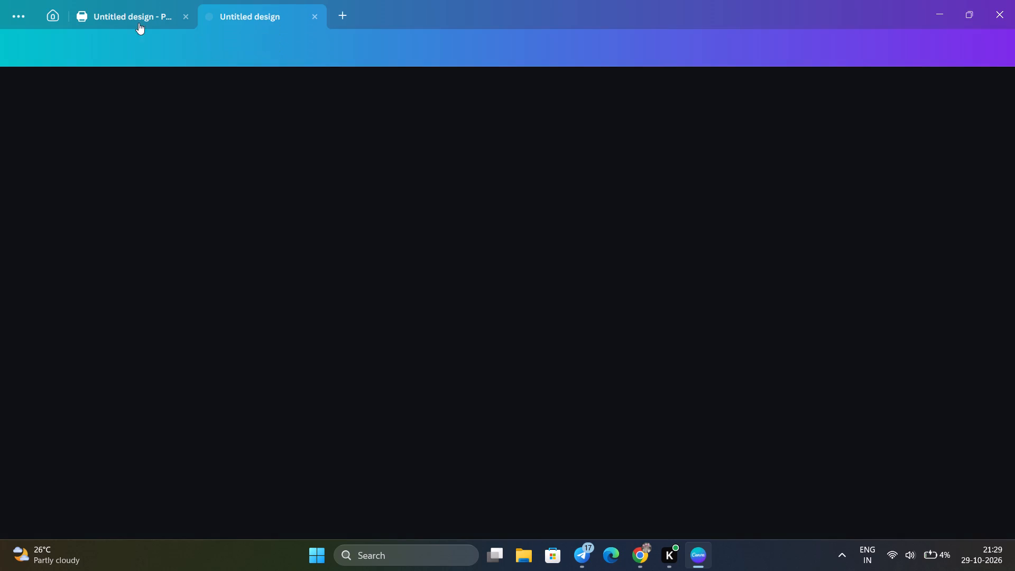
# Open the recent poster design "beyond the" from the home page alongside the blank Instagram post.
pyautogui.click(56, 13)
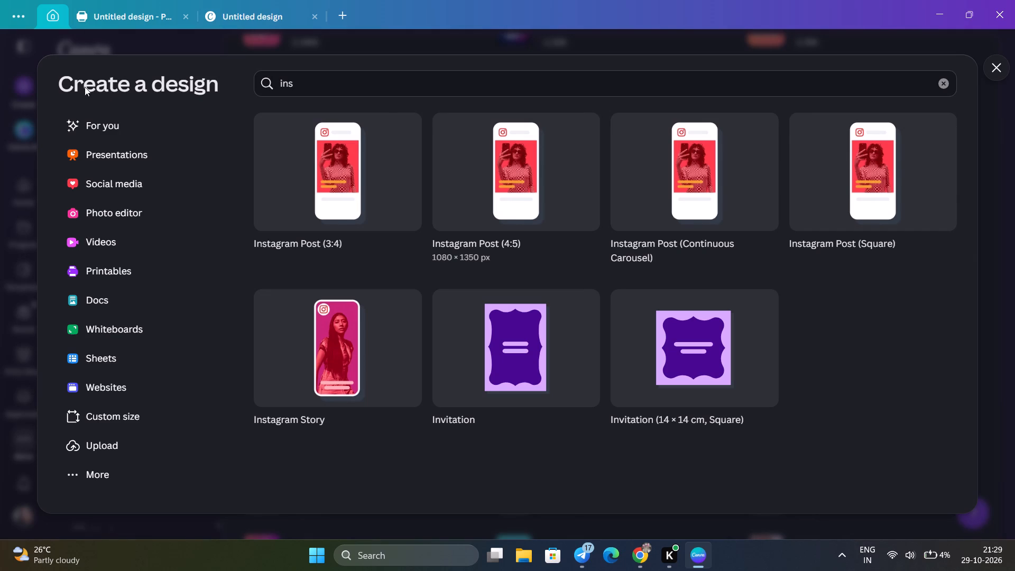
pyautogui.click(1001, 58)
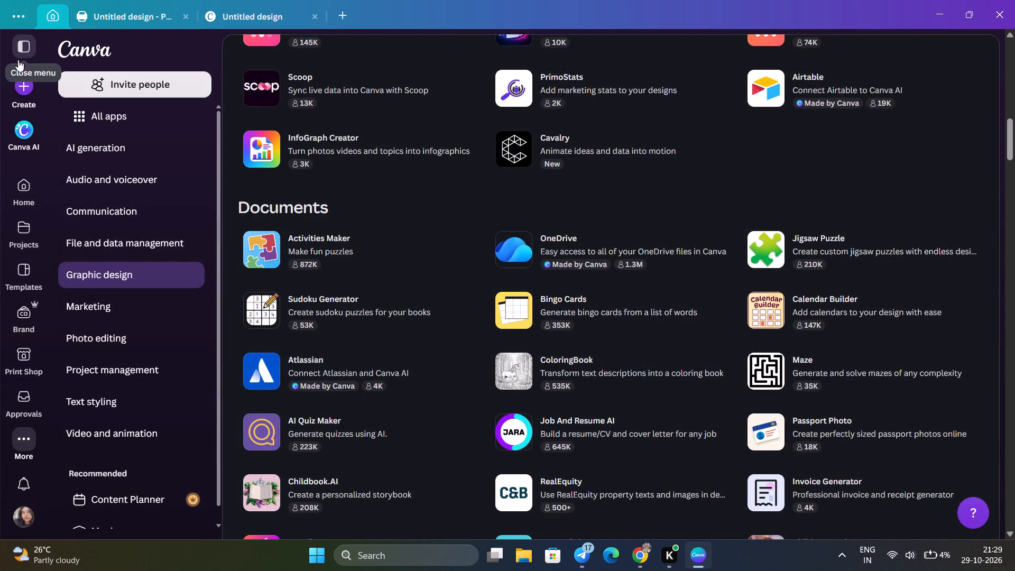
pyautogui.click(31, 205)
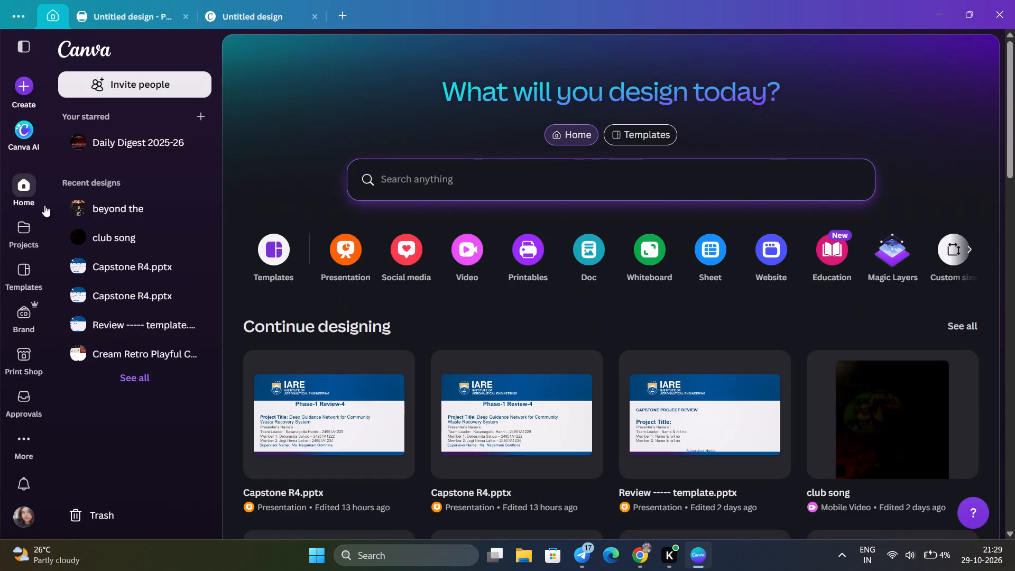
pyautogui.scroll(-4, 230, 277)
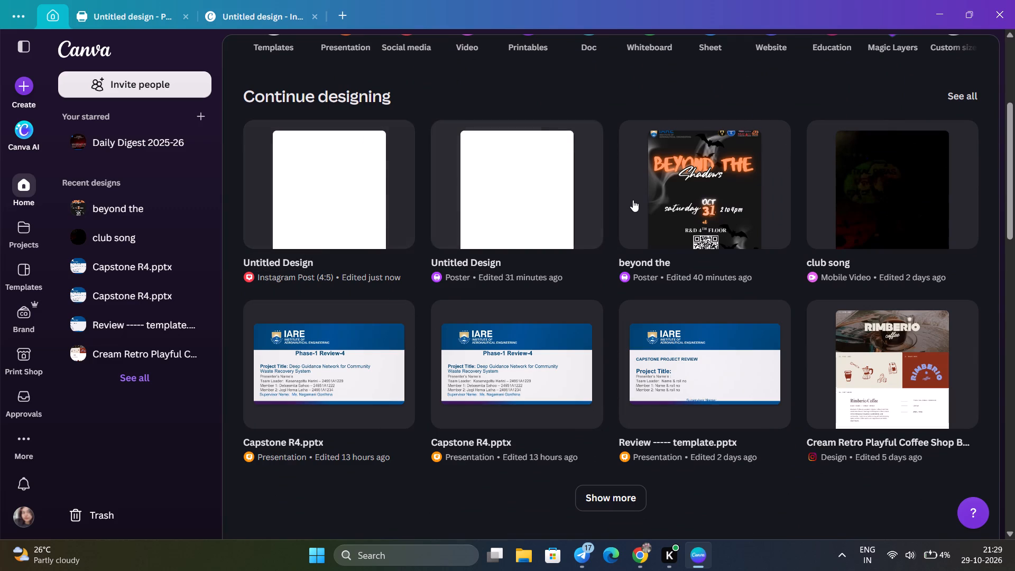
pyautogui.click(633, 200)
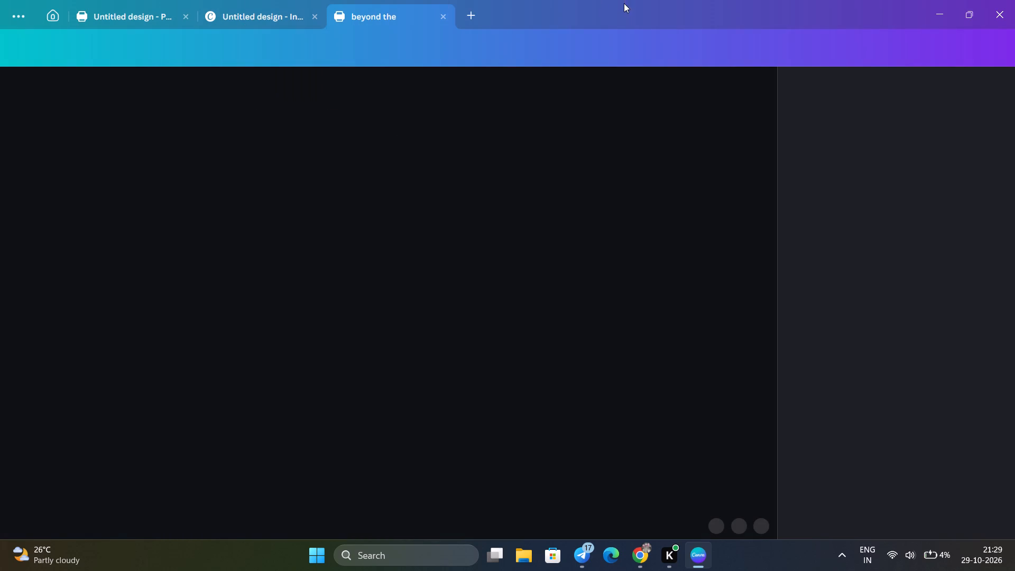
pyautogui.click(250, 24)
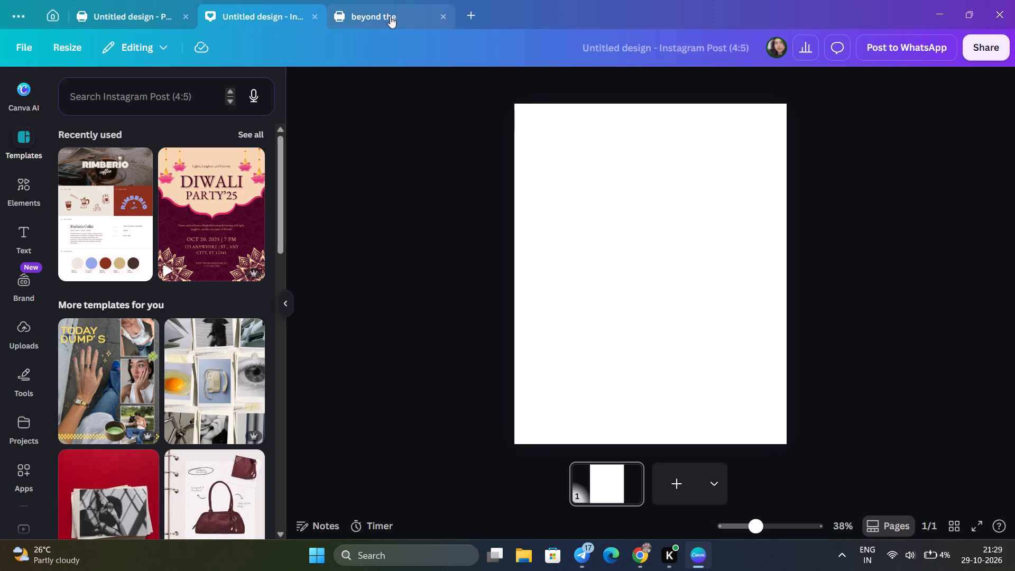
pyautogui.click(390, 16)
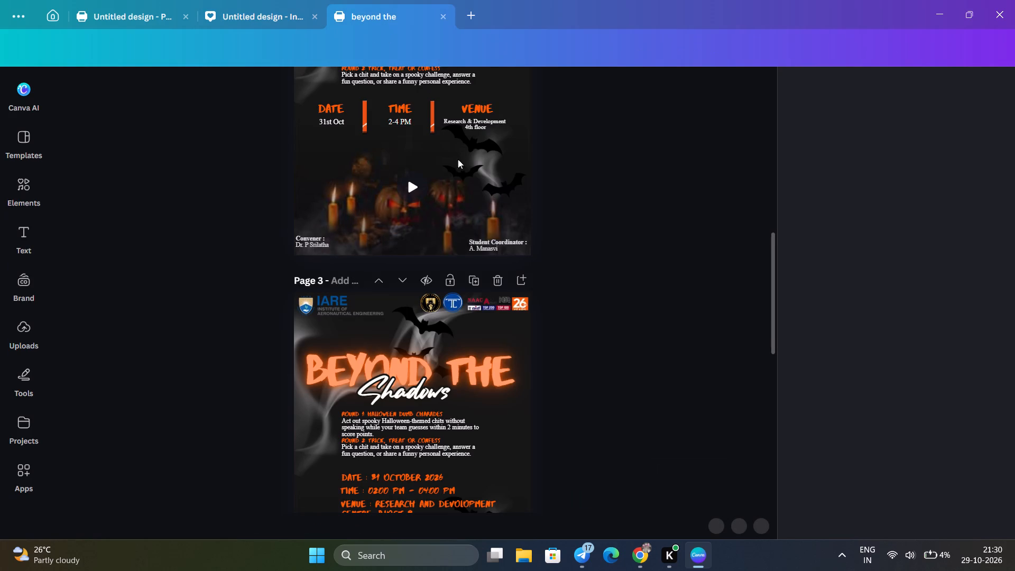
# Select the locked pumpkin-and-candles background element at the bottom of page 2 of the poster.
pyautogui.click(460, 197)
pyautogui.click(375, 222)
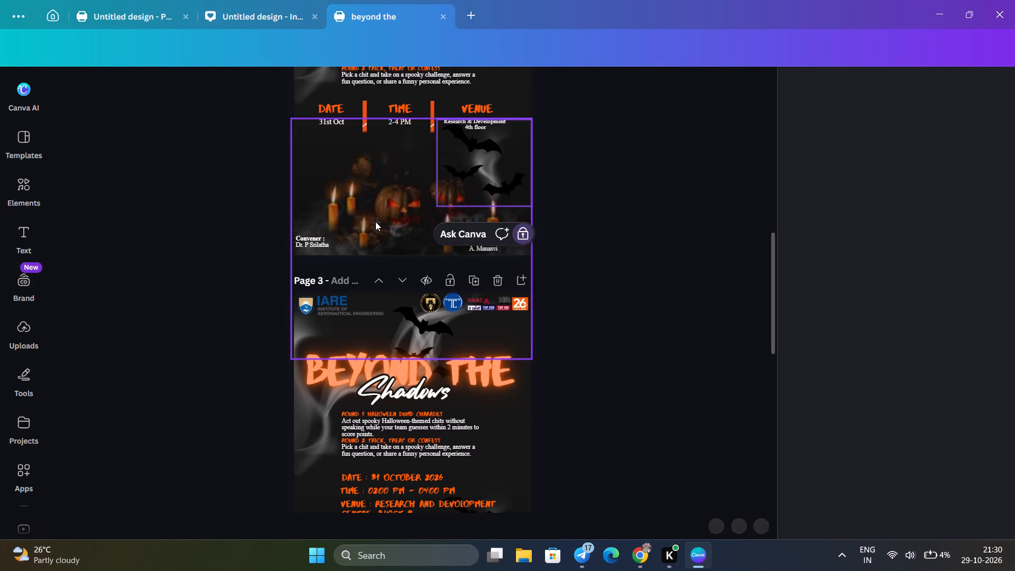
pyautogui.click(350, 208)
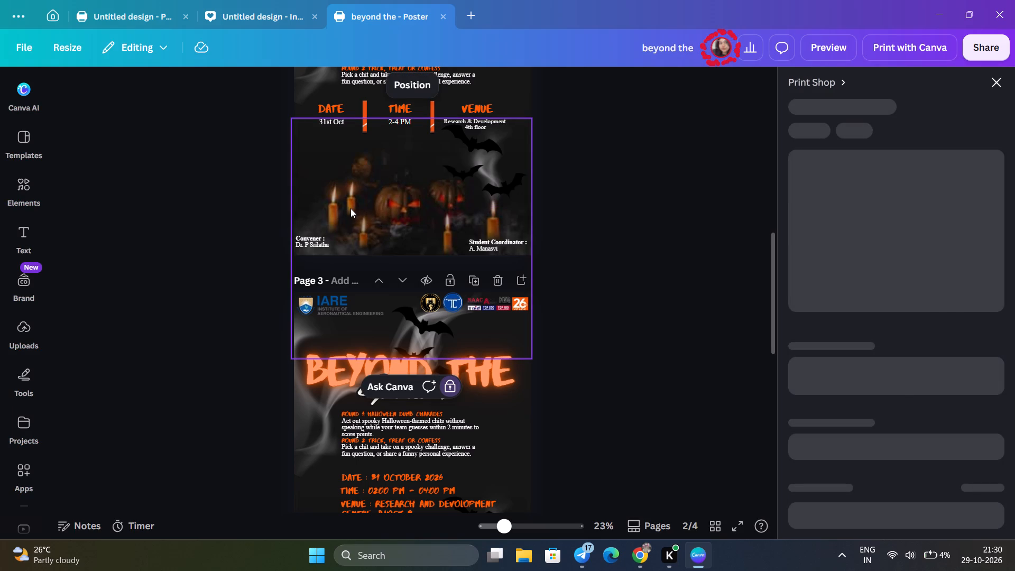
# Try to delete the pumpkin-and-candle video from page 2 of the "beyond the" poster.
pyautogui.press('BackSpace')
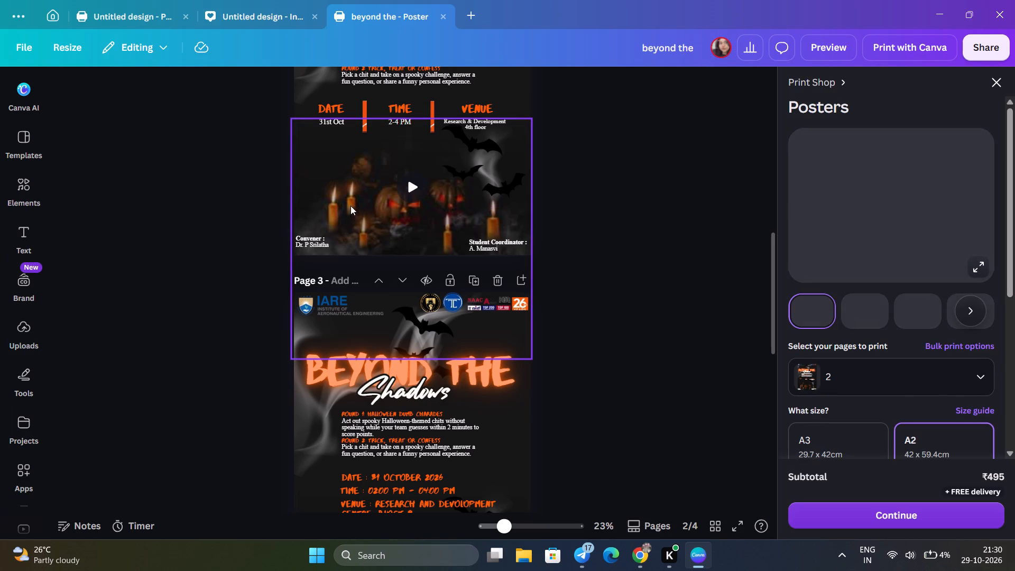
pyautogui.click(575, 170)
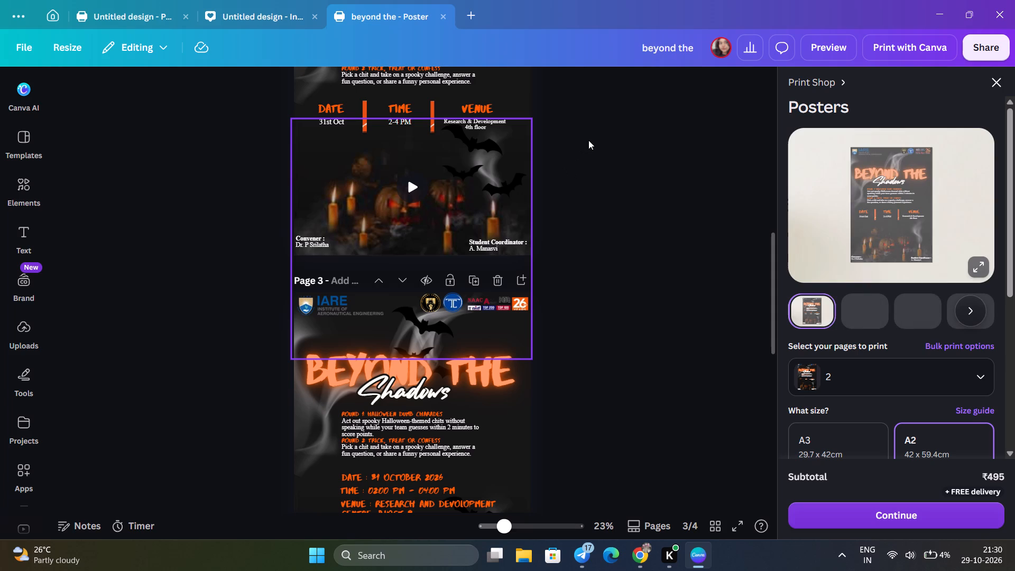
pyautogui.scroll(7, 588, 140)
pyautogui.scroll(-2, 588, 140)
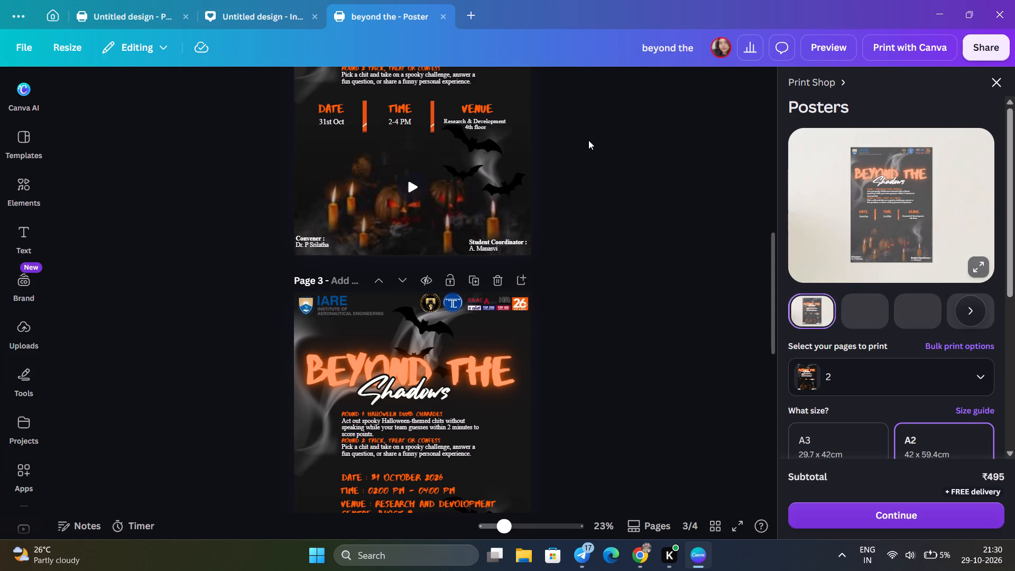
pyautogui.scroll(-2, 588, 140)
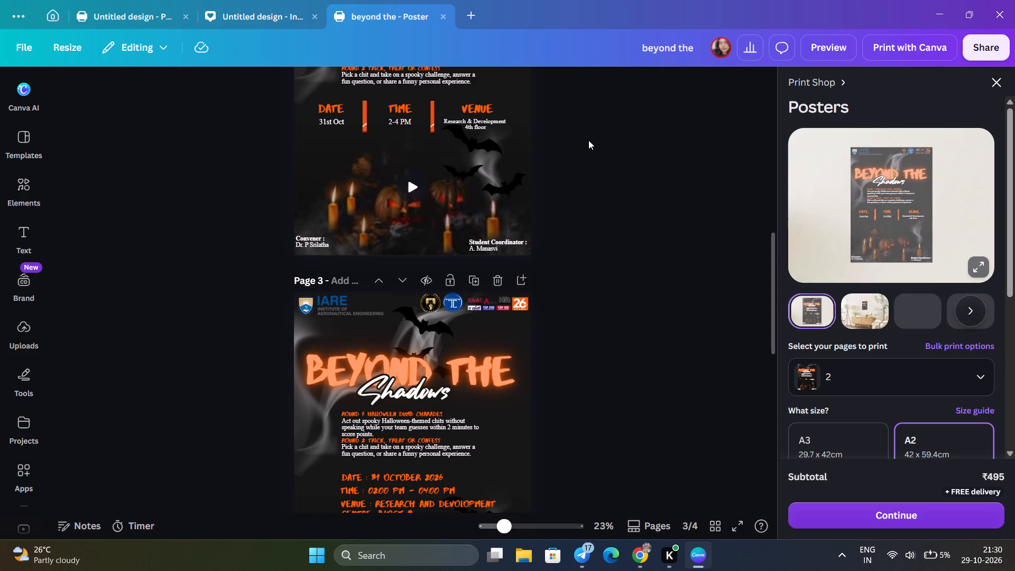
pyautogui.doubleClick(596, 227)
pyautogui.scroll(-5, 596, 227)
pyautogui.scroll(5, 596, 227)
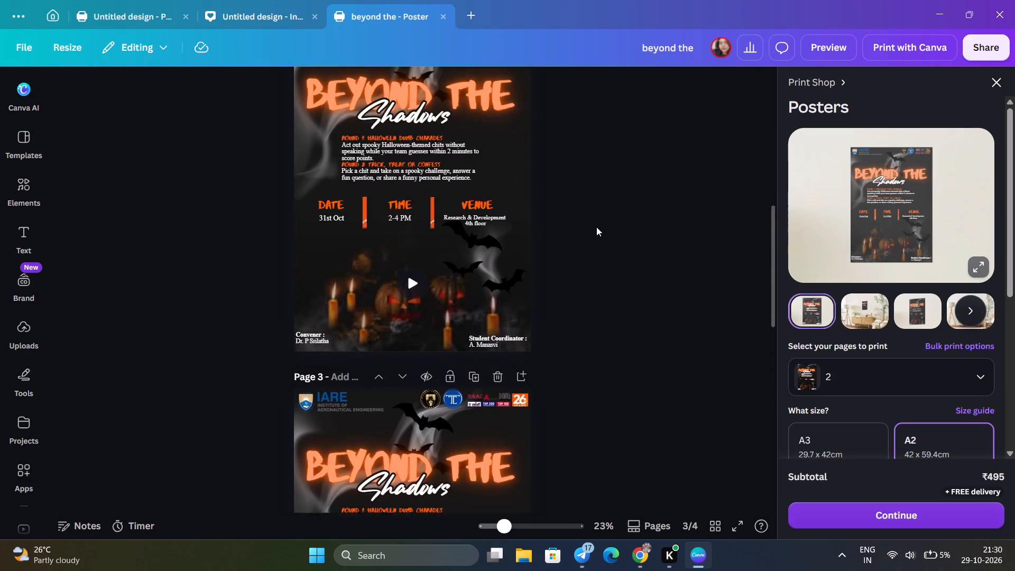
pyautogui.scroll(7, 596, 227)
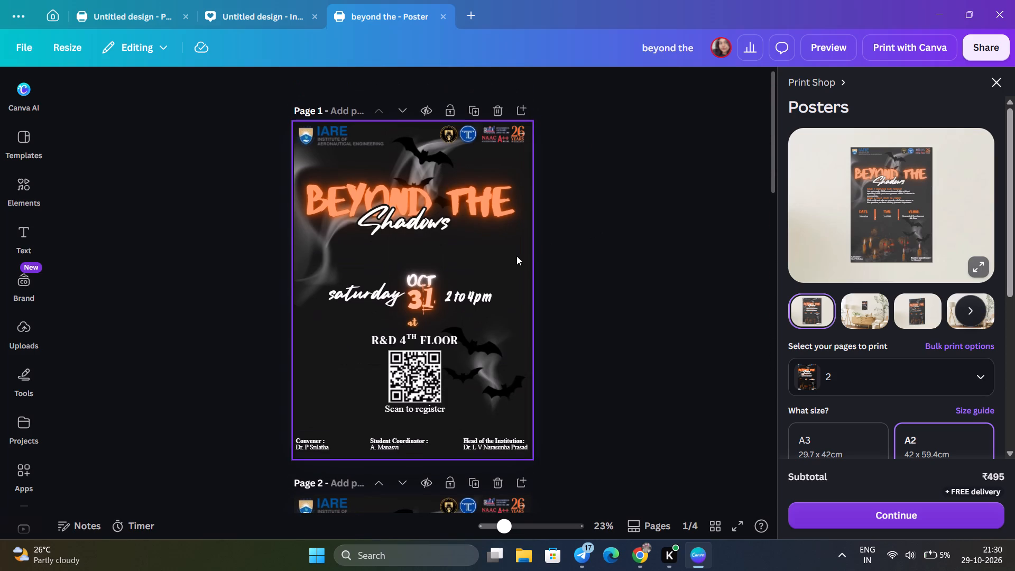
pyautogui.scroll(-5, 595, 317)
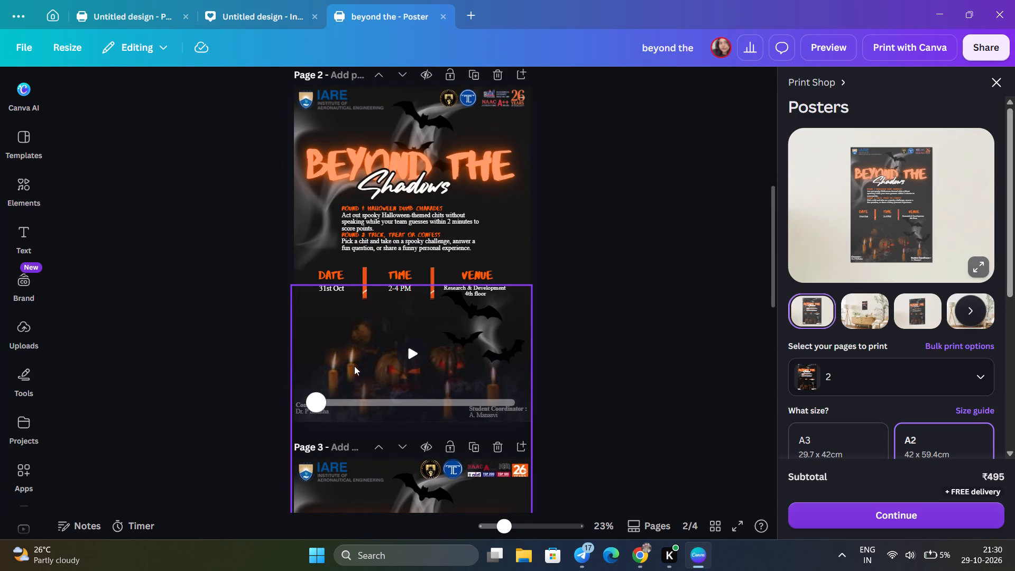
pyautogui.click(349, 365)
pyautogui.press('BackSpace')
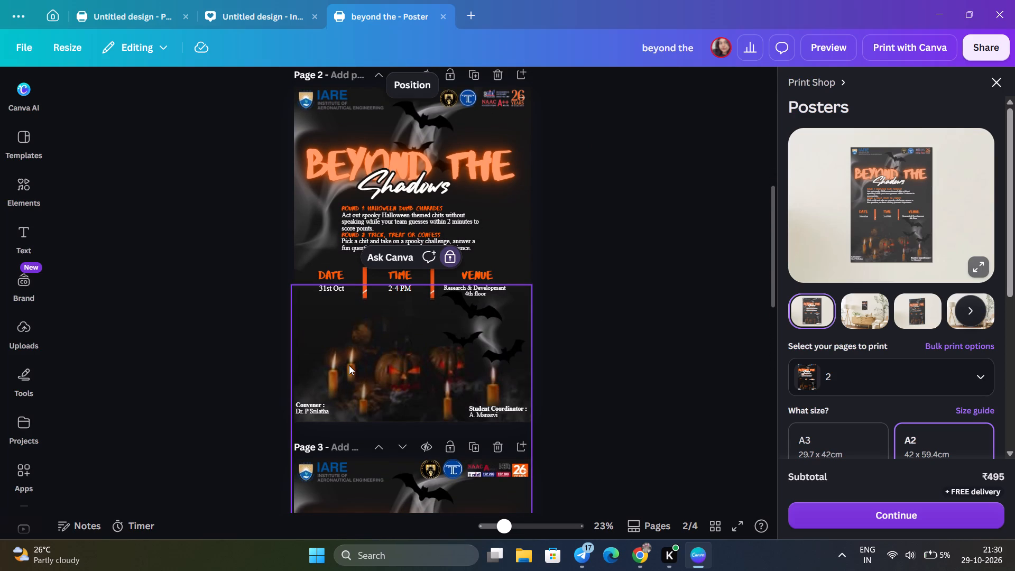
# Copy the pumpkin-and-candle video layer from page 2 of the "beyond the" poster into the Instagram Post (4:5) design.
pyautogui.hotkey('alt', '1')
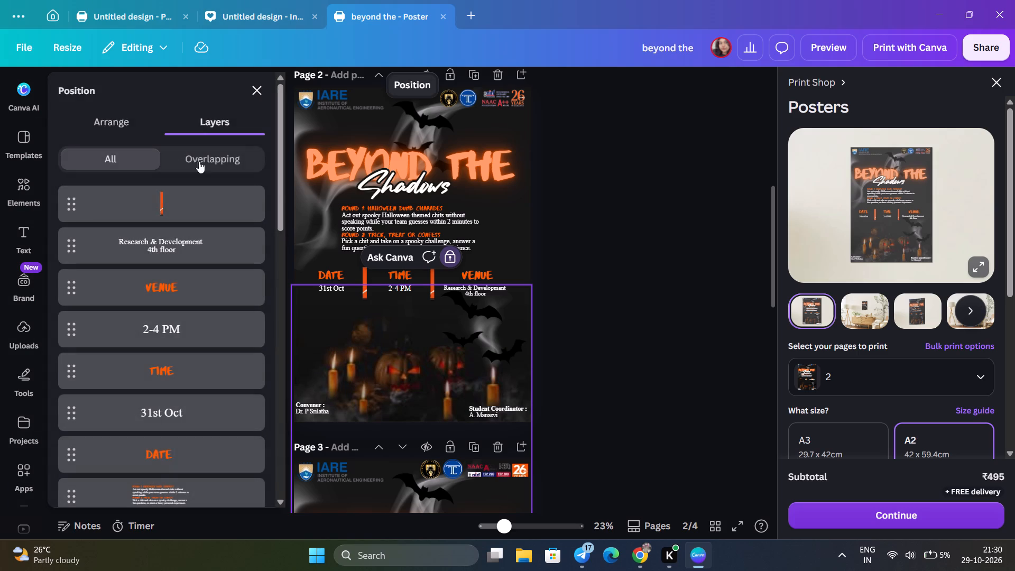
pyautogui.scroll(-2, 161, 423)
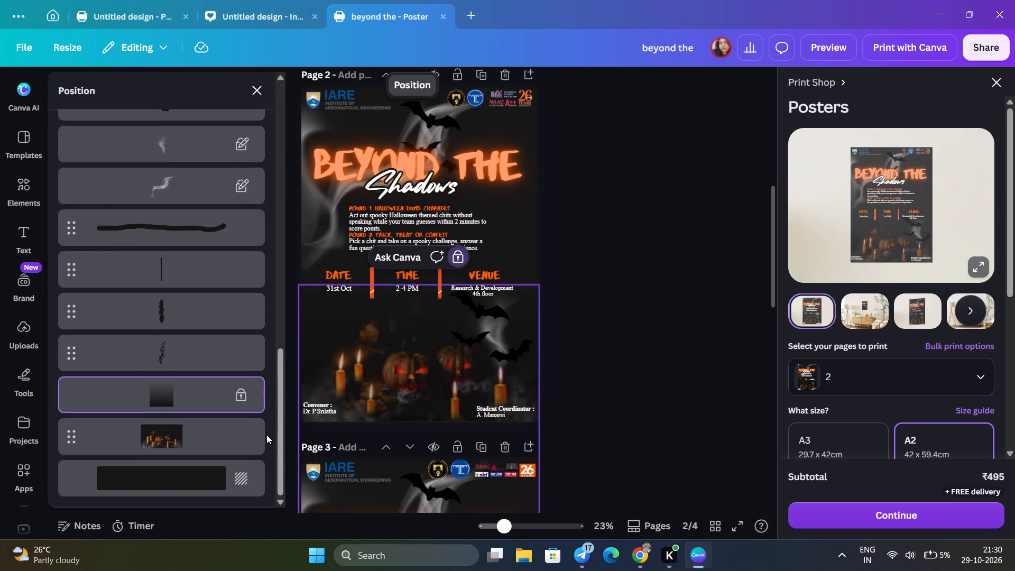
pyautogui.click(254, 438)
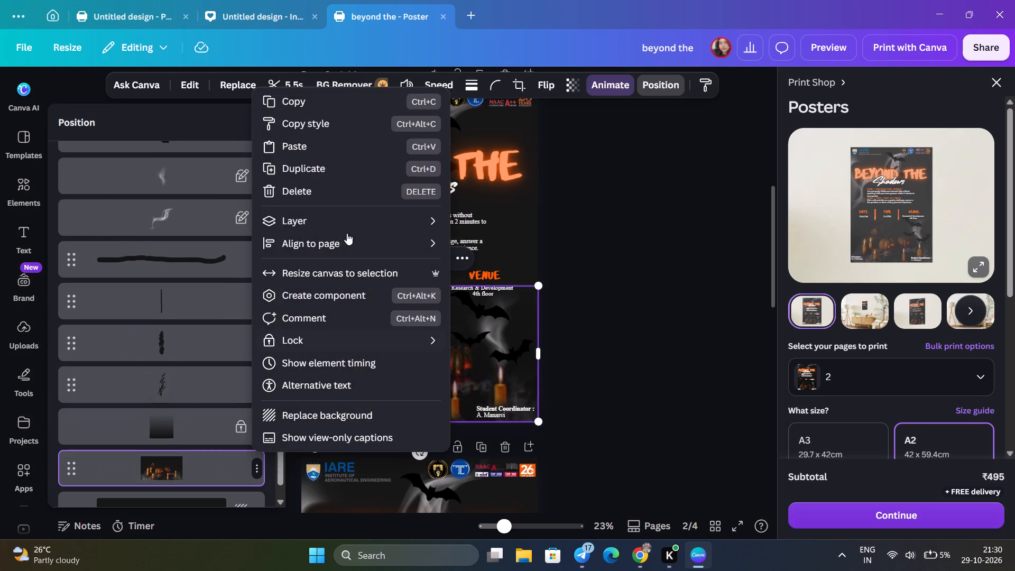
pyautogui.click(366, 101)
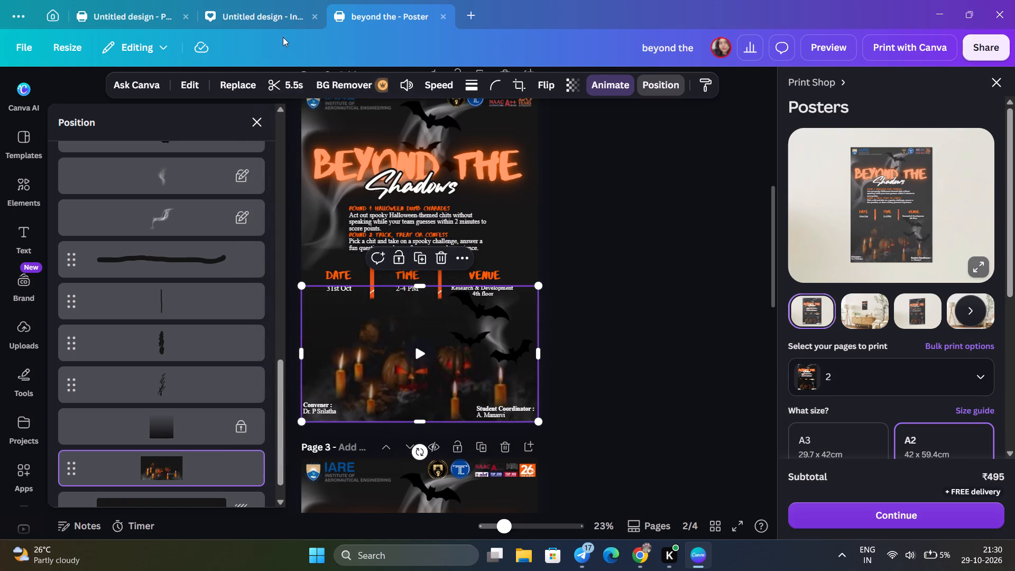
pyautogui.click(280, 6)
pyautogui.hotkey('ctrl', 'v')
pyautogui.click(944, 187)
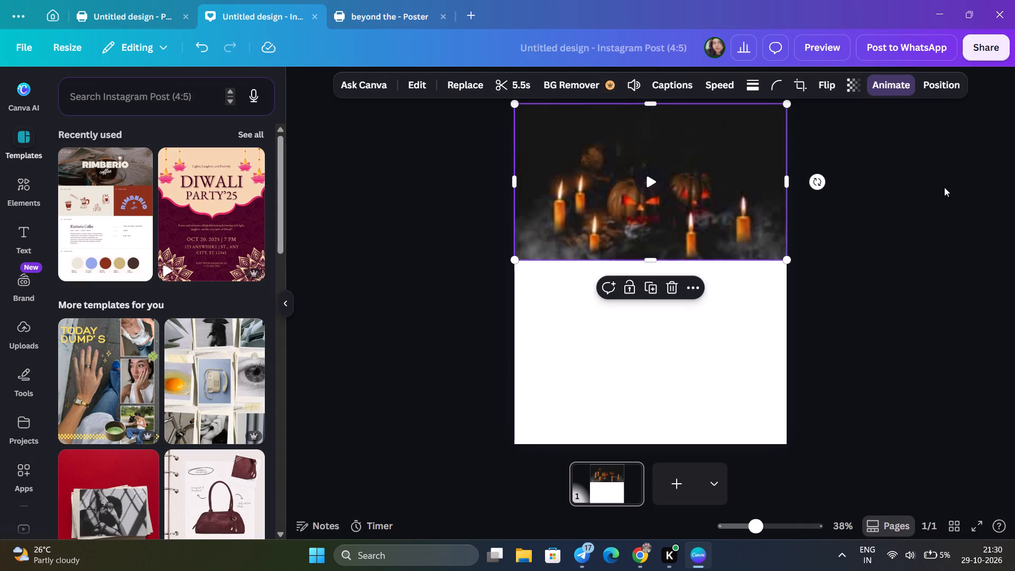
# Move the pumpkin-and-candle video down so it sits flush with the page's bottom edge.
pyautogui.moveTo(715, 170); pyautogui.dragTo(715, 355)
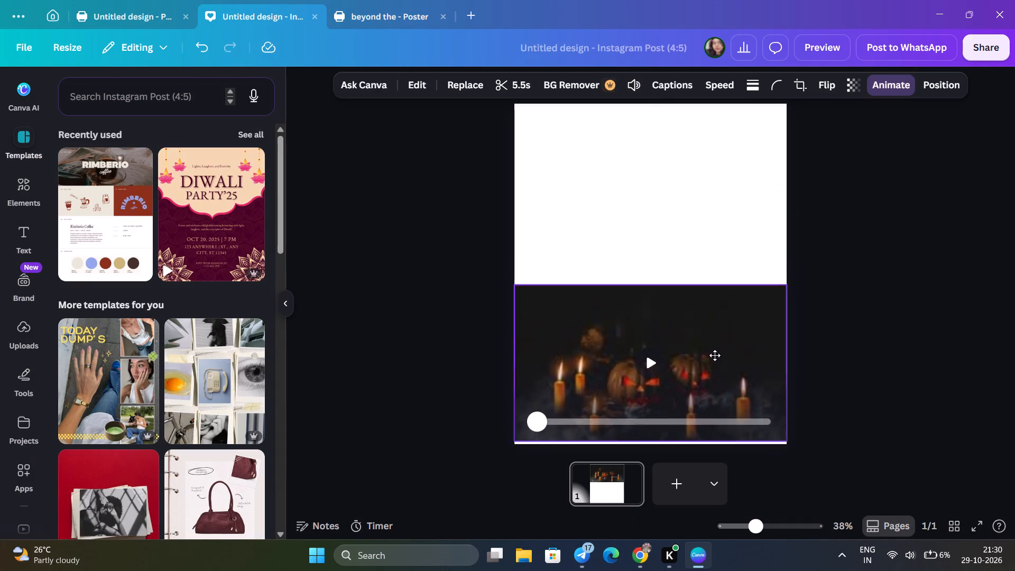
pyautogui.moveTo(715, 355); pyautogui.dragTo(715, 351)
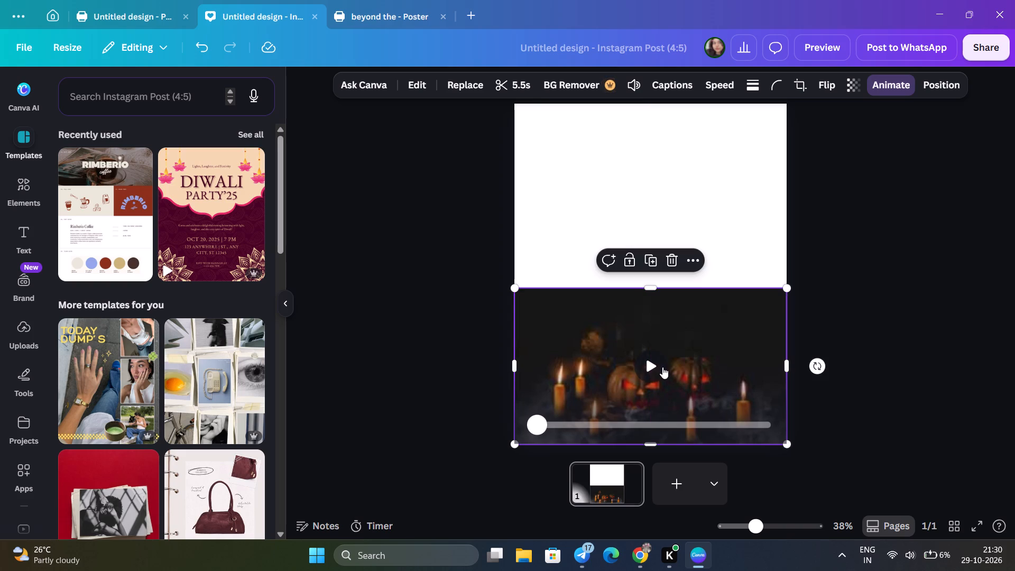
pyautogui.click(662, 367)
pyautogui.click(853, 312)
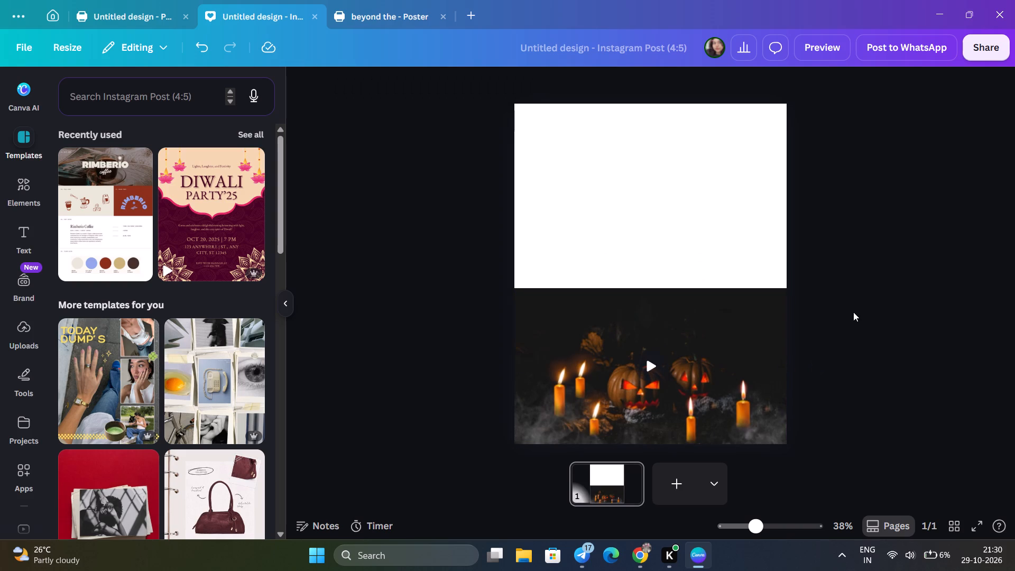
pyautogui.click(653, 367)
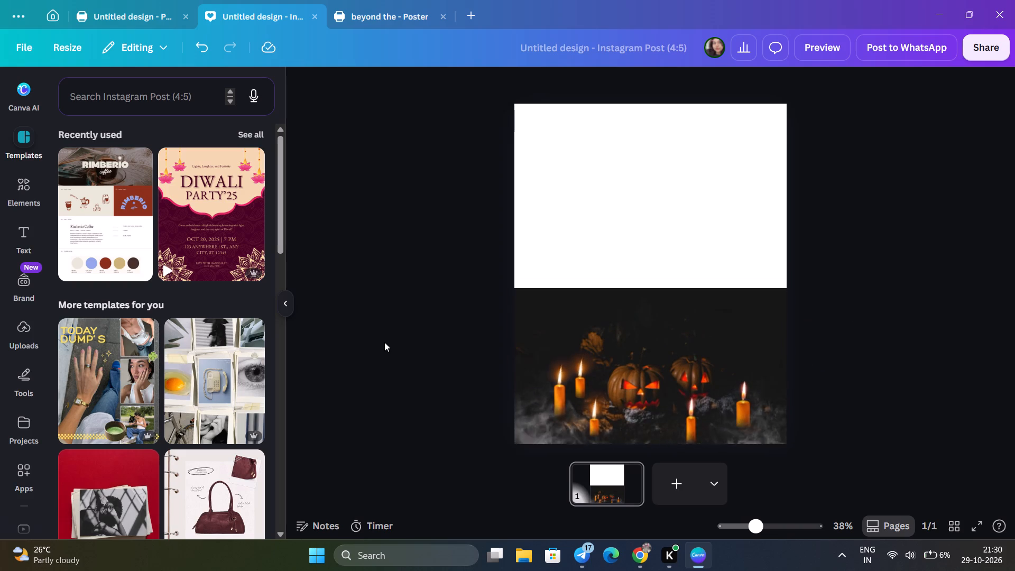
# Set the page background to the dark colour sampled from the upper area of the pumpkin video.
pyautogui.click(565, 214)
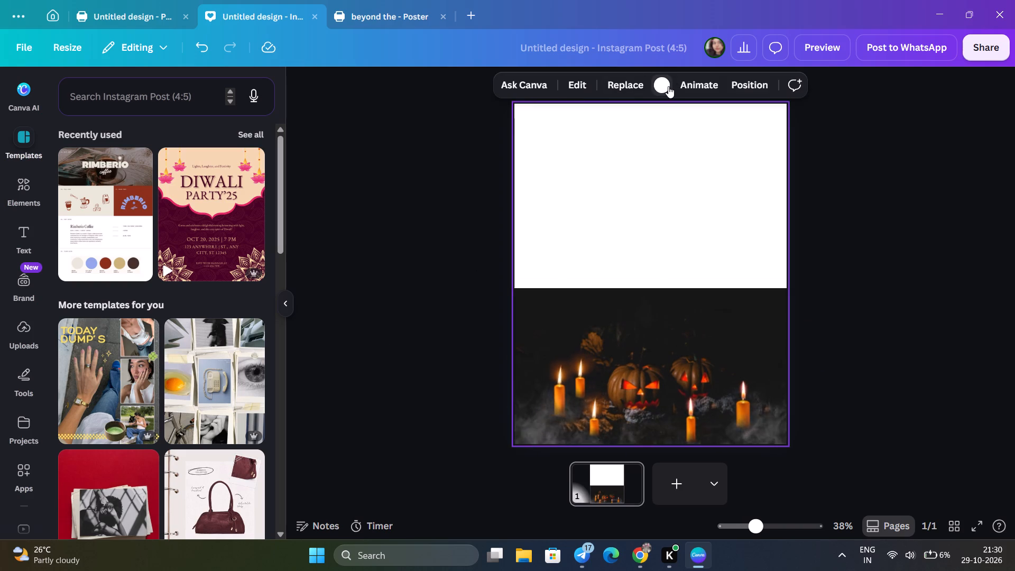
pyautogui.click(668, 86)
pyautogui.click(105, 186)
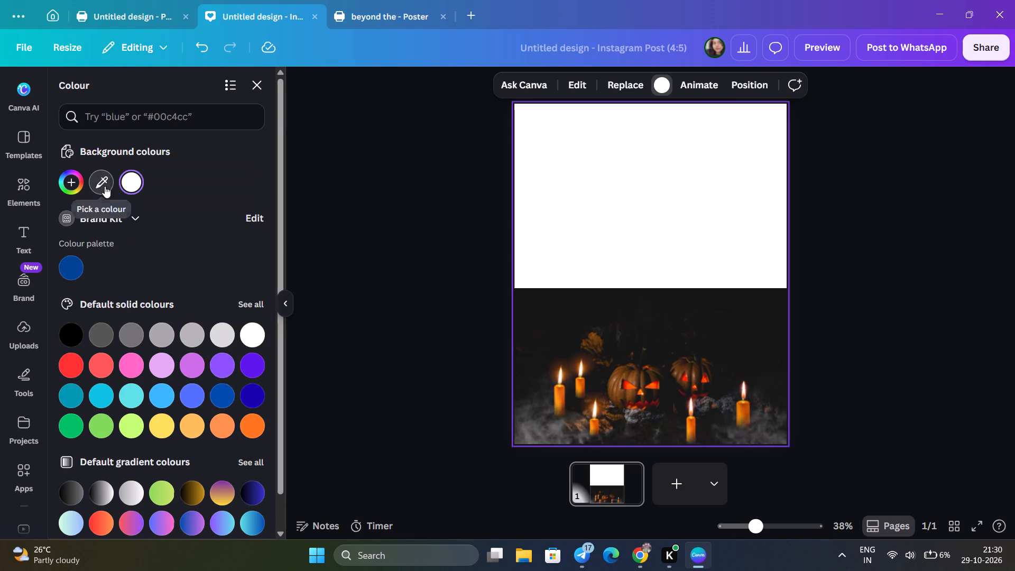
pyautogui.click(547, 324)
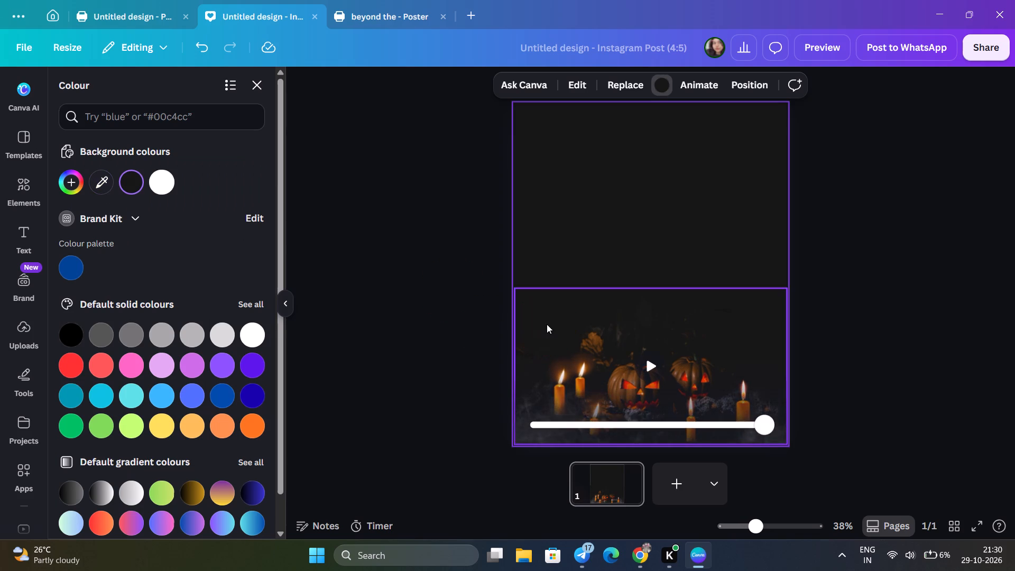
pyautogui.click(969, 235)
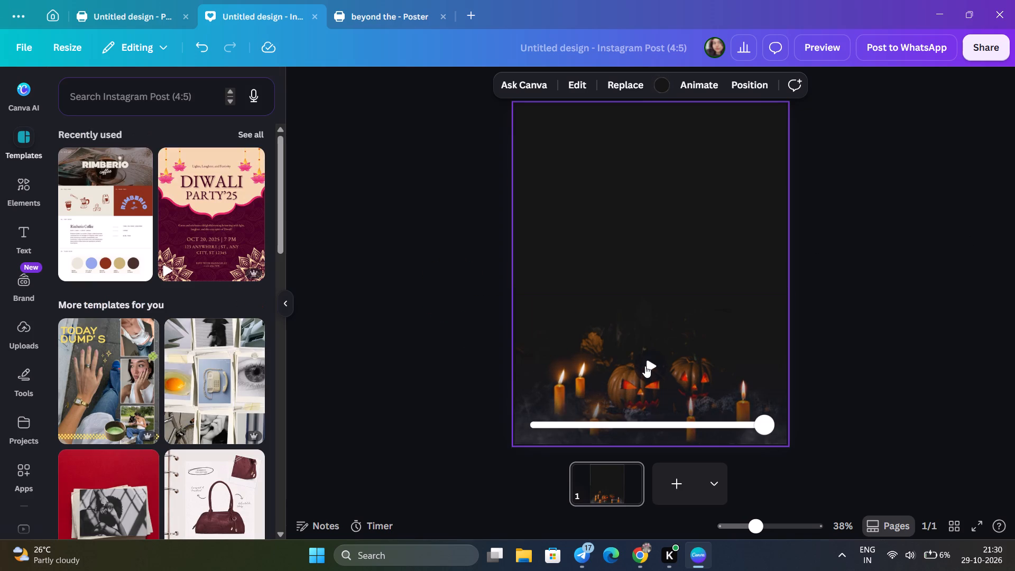
pyautogui.click(645, 366)
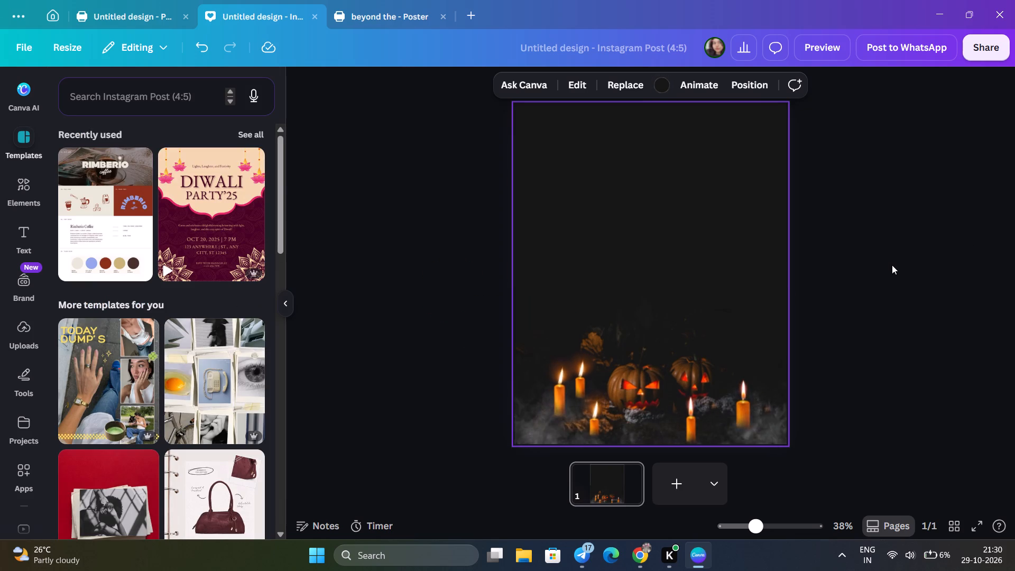
# Copy the "Beyond the Shadows" title group from the poster into the Instagram post and place it between the page top and the video.
pyautogui.click(375, 15)
pyautogui.click(520, 178)
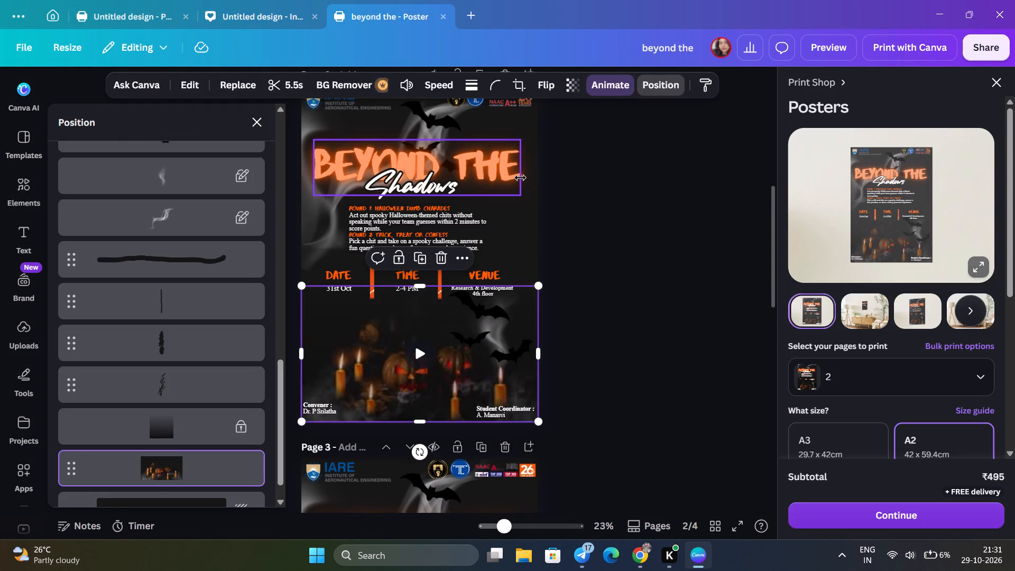
pyautogui.hotkey('ctrl', 'c')
pyautogui.click(252, 23)
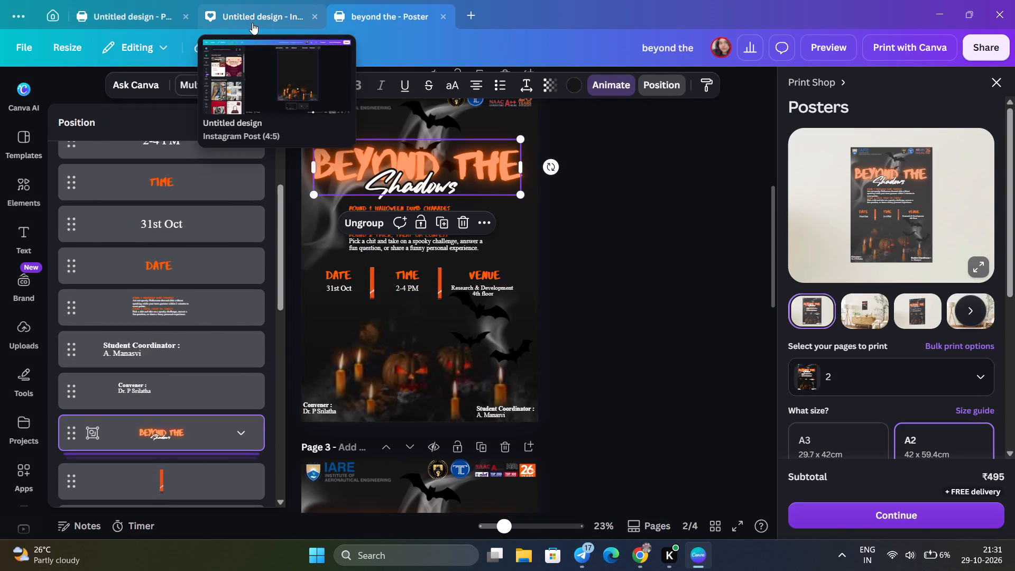
pyautogui.hotkey('ctrl', 'v')
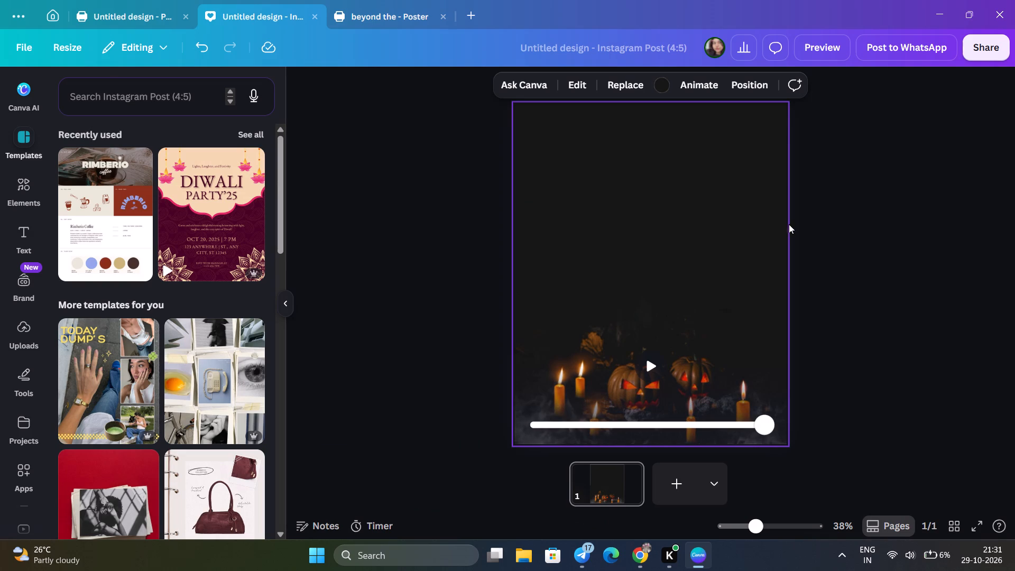
pyautogui.click(872, 234)
pyautogui.moveTo(654, 136); pyautogui.dragTo(665, 225)
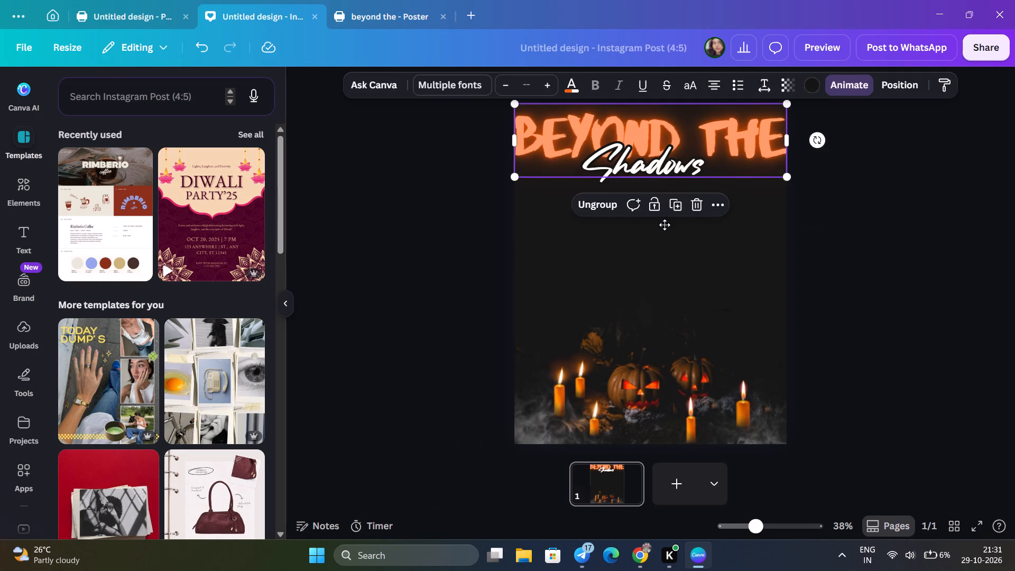
pyautogui.moveTo(665, 225); pyautogui.dragTo(652, 189)
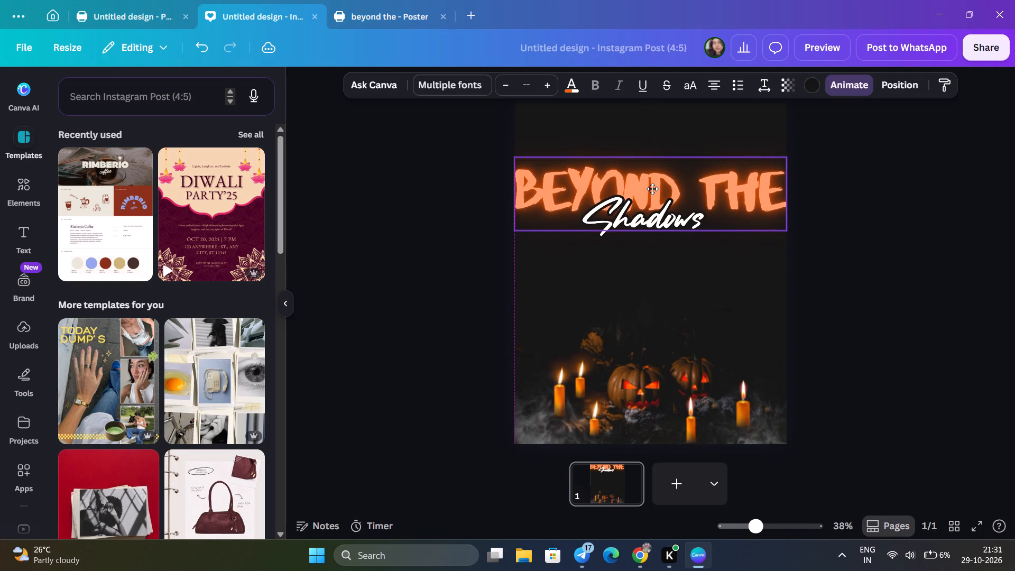
pyautogui.moveTo(652, 189); pyautogui.dragTo(651, 196)
pyautogui.click(909, 245)
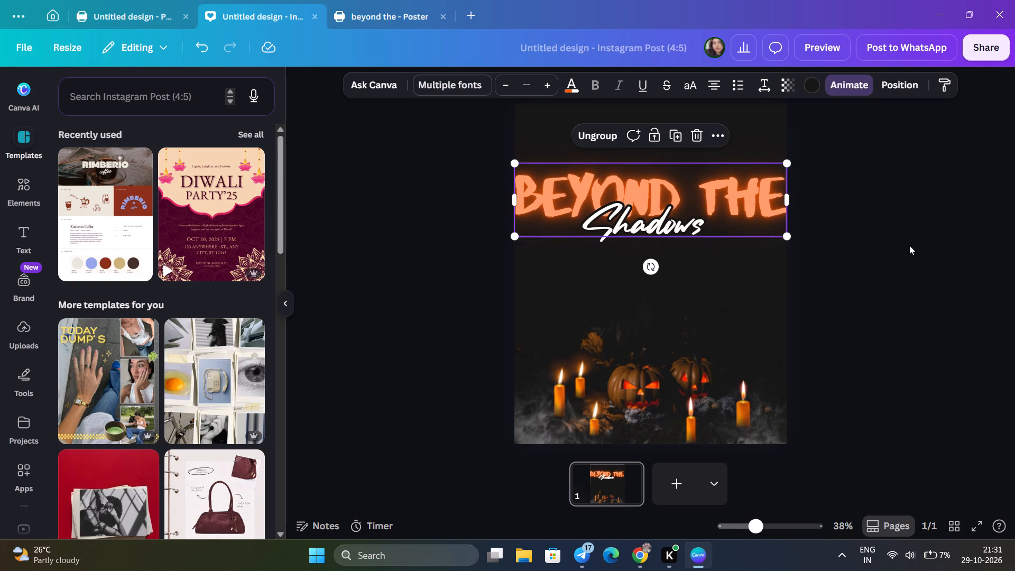
# Copy the IARE logo from page 2 of the "beyond the" poster into the Instagram post.
pyautogui.click(354, 19)
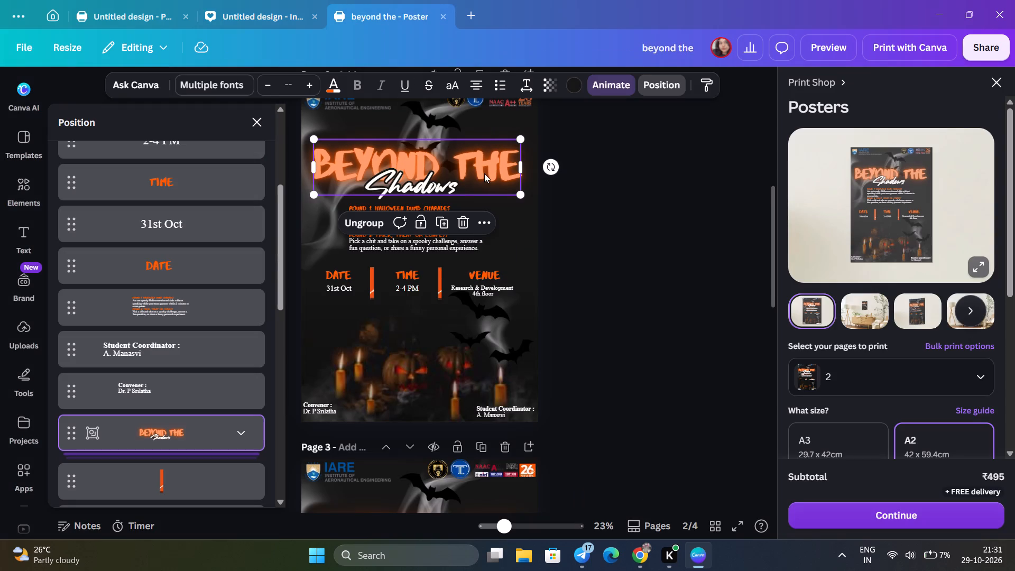
pyautogui.scroll(1, 523, 192)
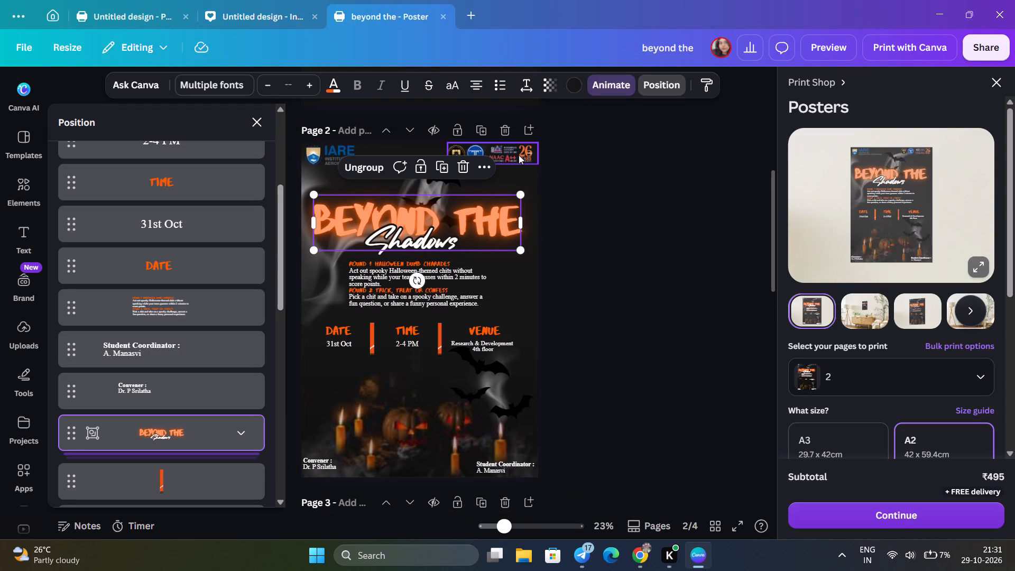
pyautogui.click(360, 148)
pyautogui.hotkey('ctrl', 'c')
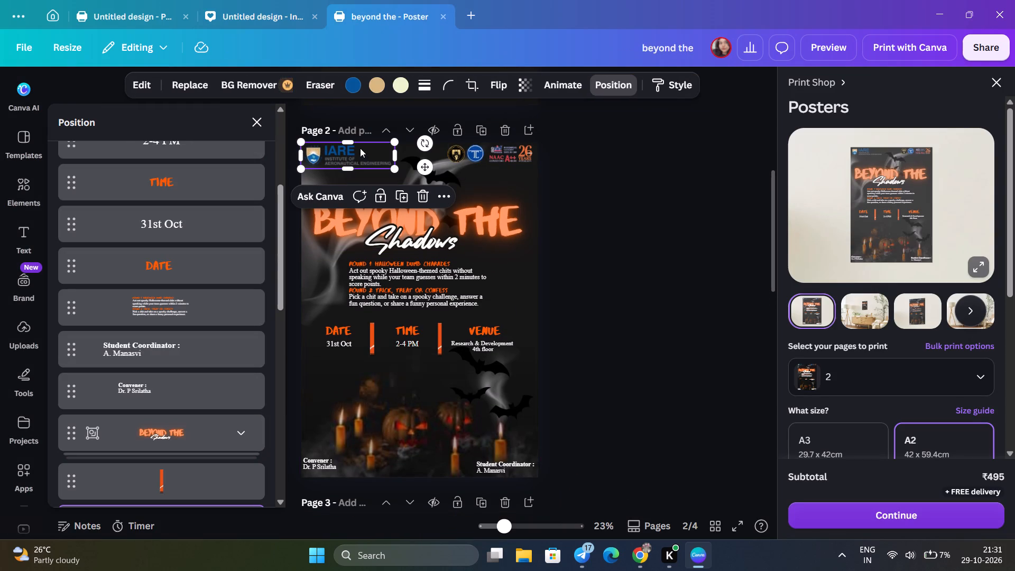
pyautogui.click(252, 21)
pyautogui.hotkey('ctrl', 'v')
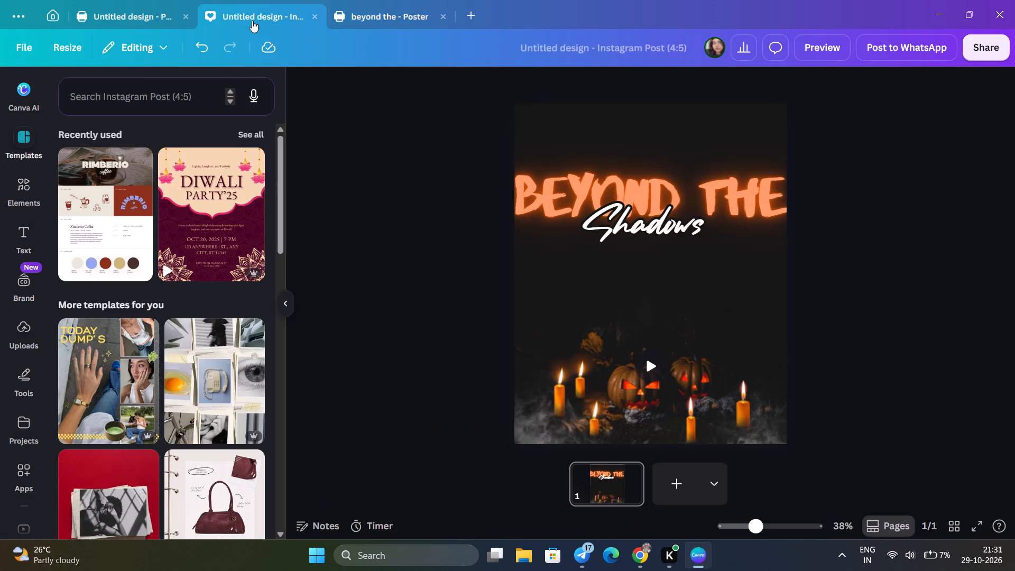
# Copy the poster header's badge and accreditation logo group into the Instagram post and move it clear of the IARE logo.
pyautogui.click(412, 25)
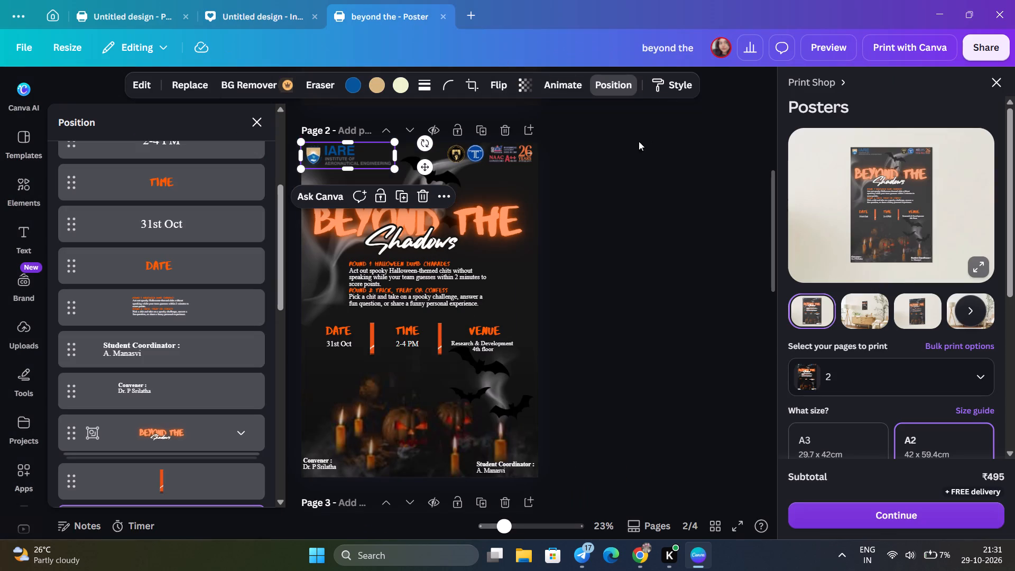
pyautogui.click(506, 154)
pyautogui.hotkey('ctrl', 'c')
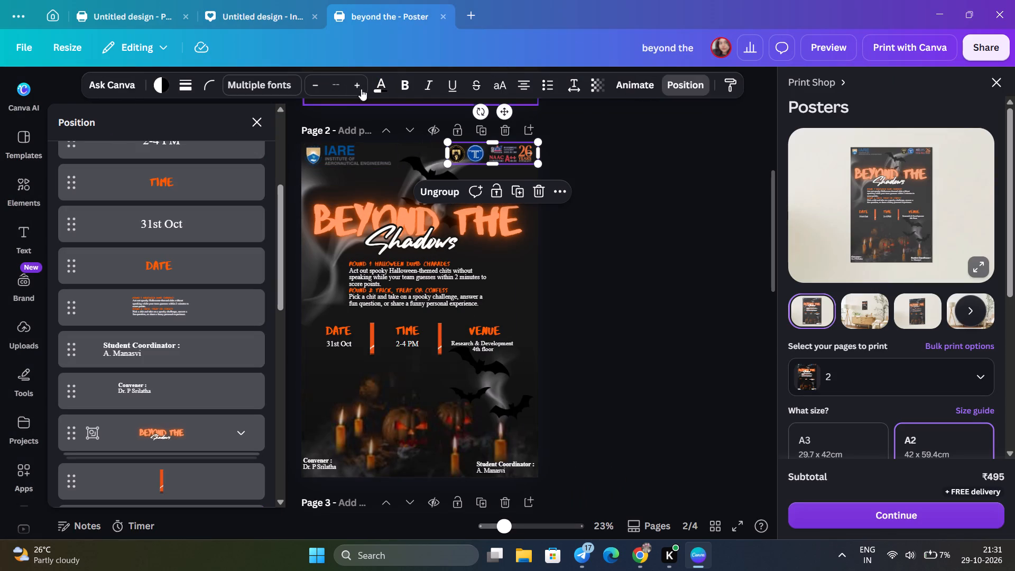
pyautogui.click(272, 5)
pyautogui.hotkey('ctrl', 'v')
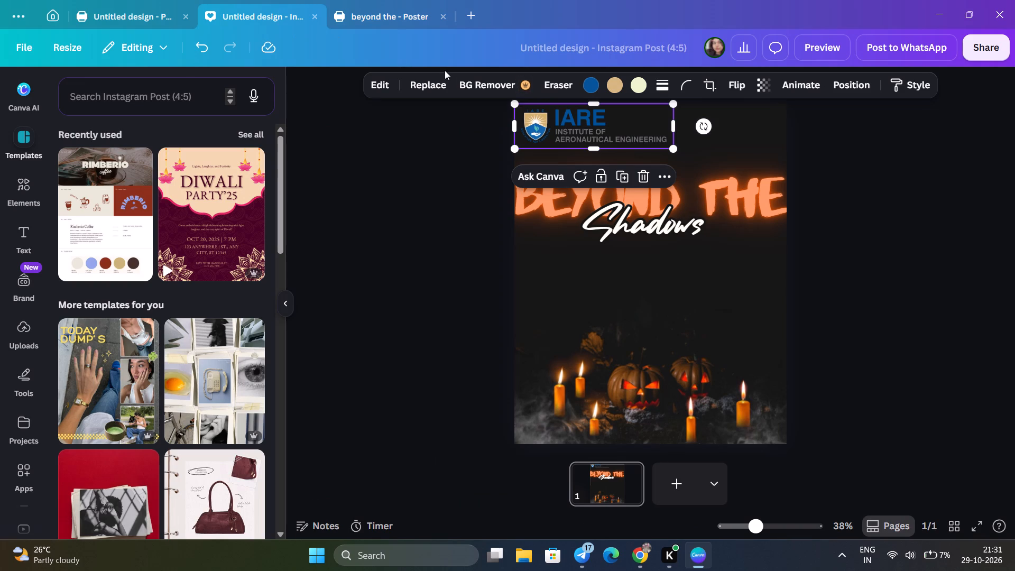
pyautogui.moveTo(640, 130); pyautogui.dragTo(680, 159)
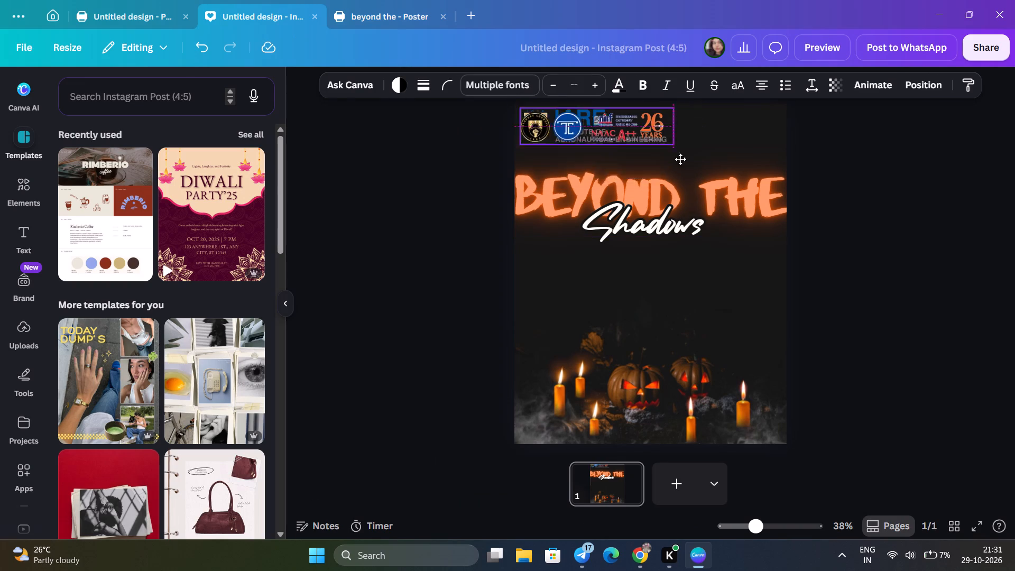
pyautogui.moveTo(680, 159); pyautogui.dragTo(751, 206)
# Shrink the IARE logo to under half the page width, keeping it in the page's upper-left corner.
pyautogui.click(651, 137)
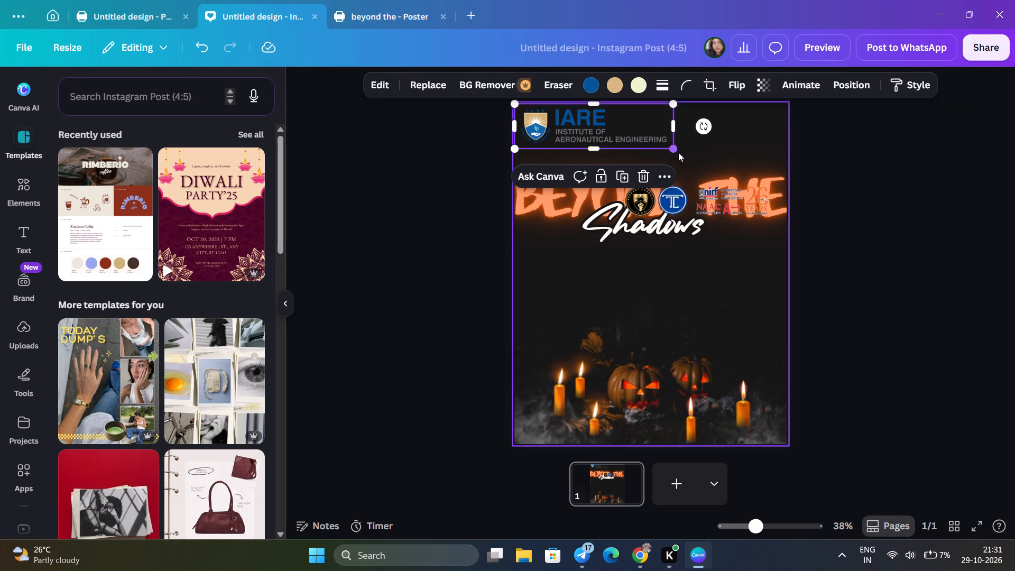
pyautogui.moveTo(671, 150); pyautogui.dragTo(617, 140)
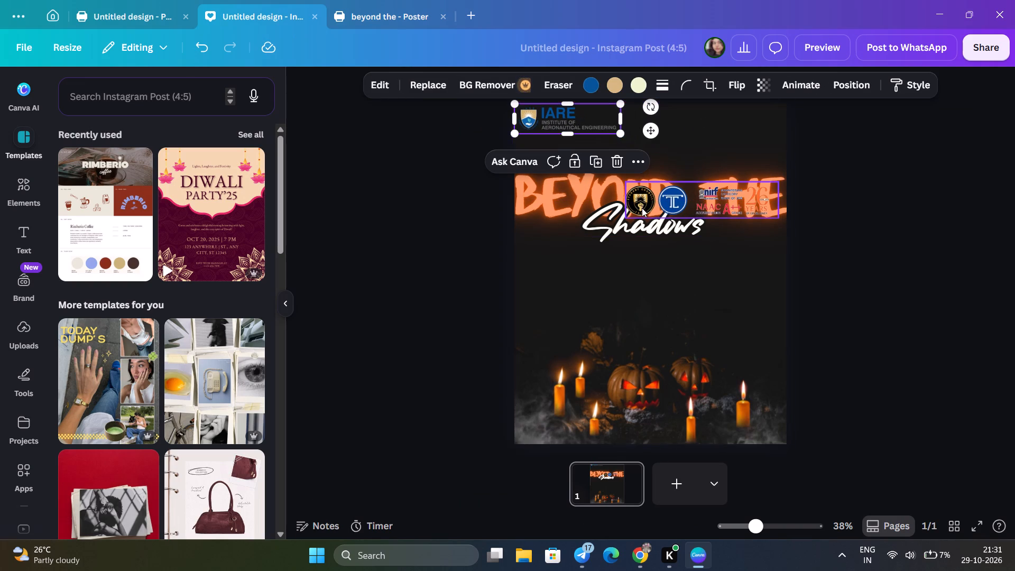
# Place the badge and accreditation logo group in the page's upper-right corner and shrink it to match the IARE logo's height.
pyautogui.moveTo(653, 199); pyautogui.dragTo(661, 122)
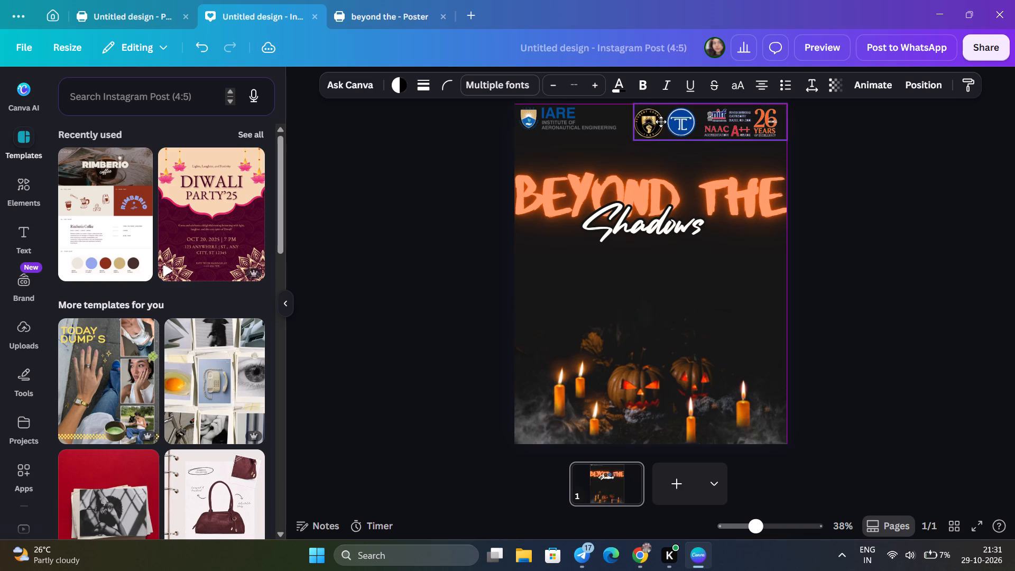
pyautogui.moveTo(661, 122); pyautogui.dragTo(662, 122)
pyautogui.moveTo(631, 141); pyautogui.dragTo(643, 124)
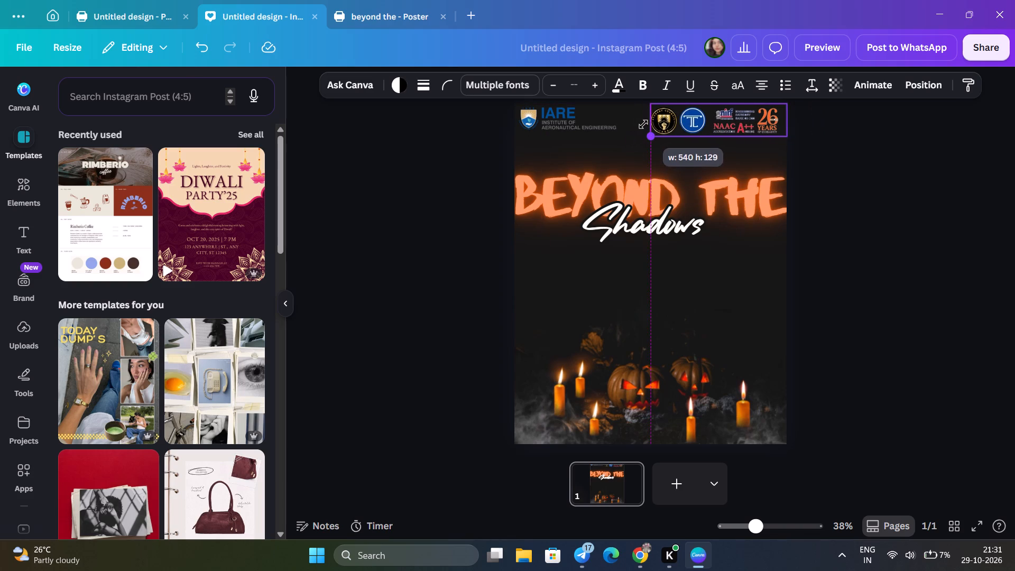
pyautogui.moveTo(643, 124); pyautogui.dragTo(655, 122)
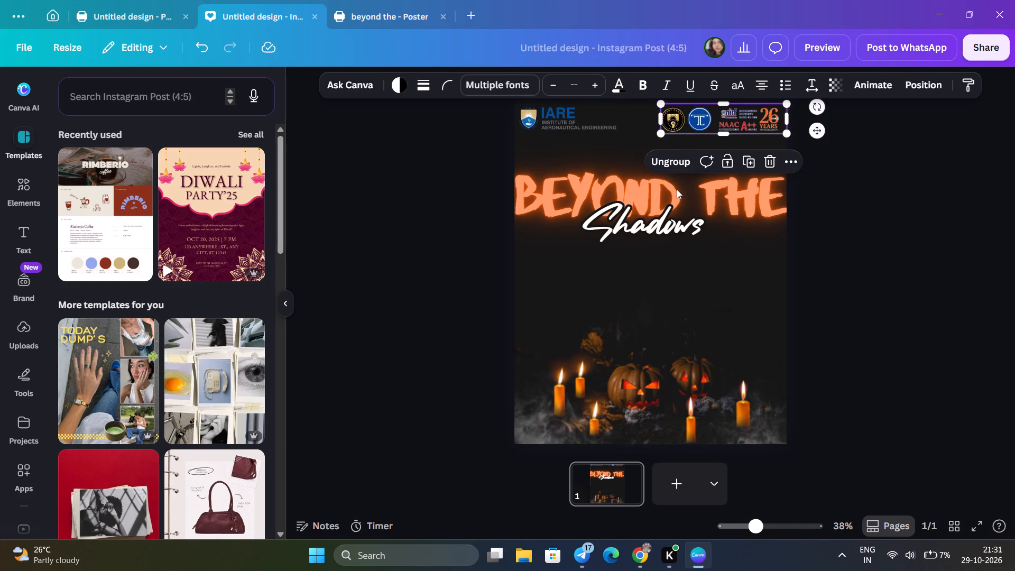
# Shrink the "Beyond the Shadows" title group to about 789 wide by 212 high.
pyautogui.click(677, 189)
pyautogui.moveTo(514, 165); pyautogui.dragTo(540, 169)
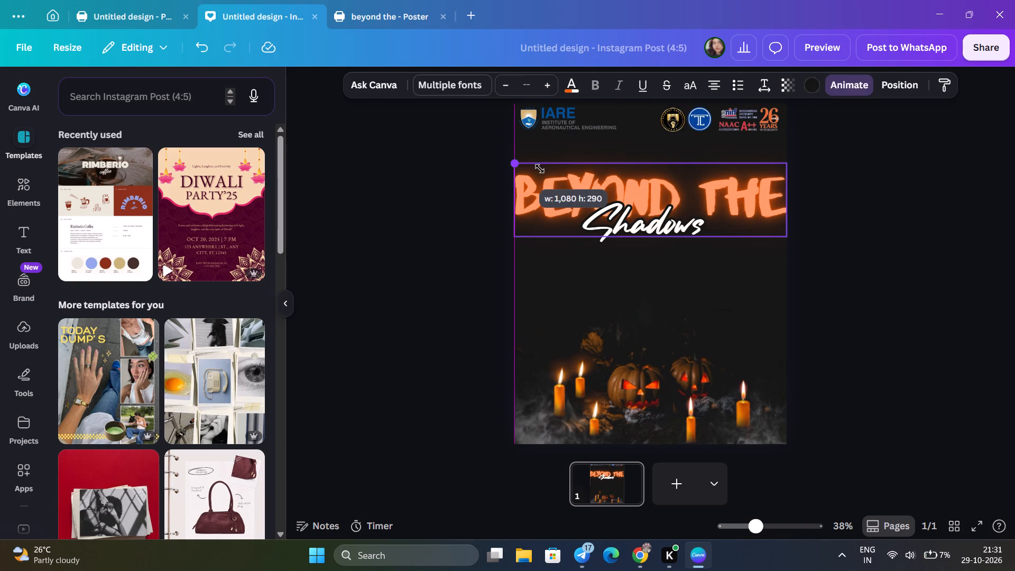
pyautogui.moveTo(540, 169); pyautogui.dragTo(593, 193)
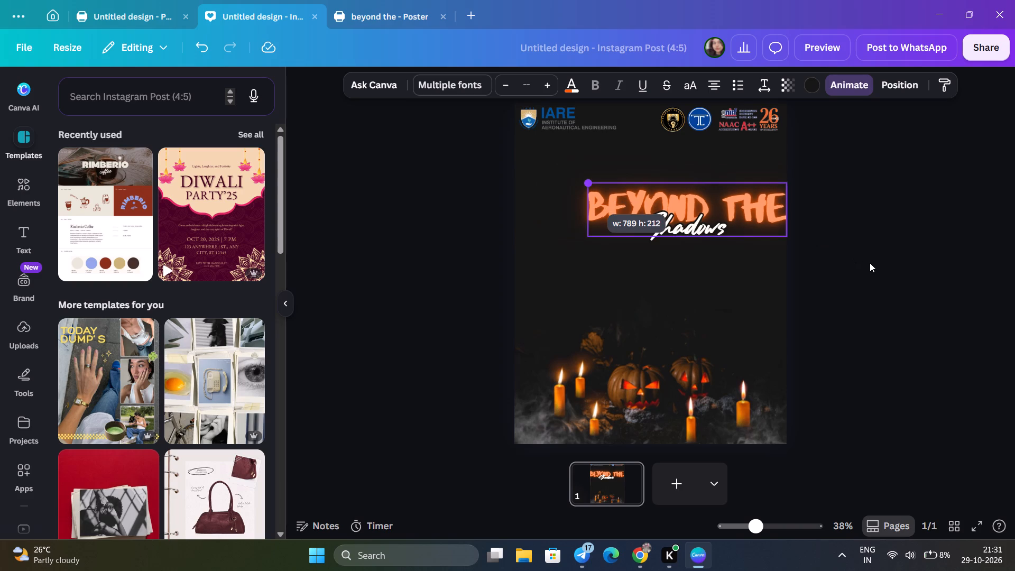
# Centre the "Beyond the Shadows" title group horizontally on the page and enlarge it slightly.
pyautogui.click(870, 263)
pyautogui.moveTo(720, 208); pyautogui.dragTo(676, 212)
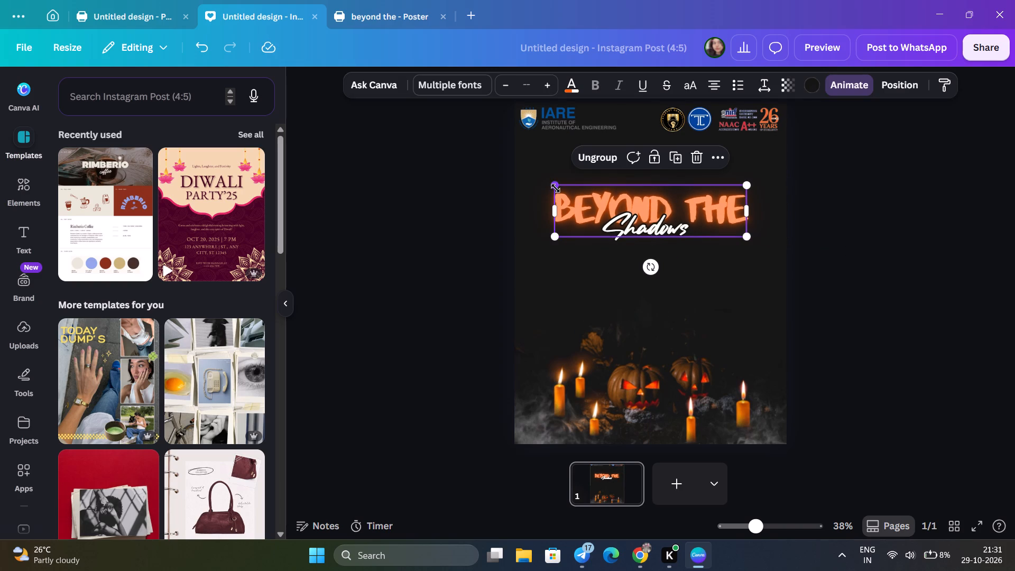
pyautogui.moveTo(555, 187); pyautogui.dragTo(543, 185)
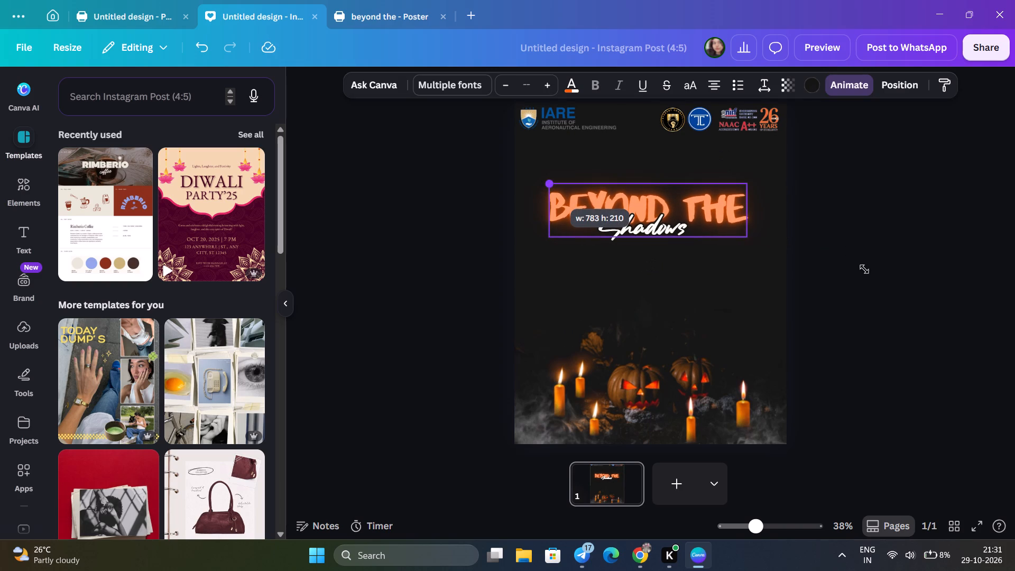
pyautogui.click(865, 270)
pyautogui.click(865, 270)
pyautogui.moveTo(693, 207); pyautogui.dragTo(698, 208)
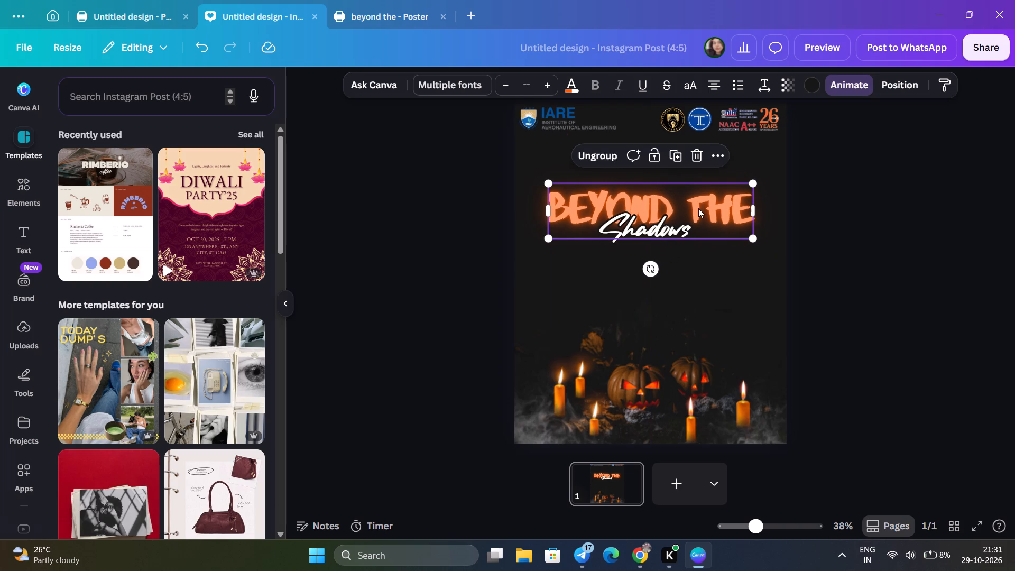
pyautogui.click(857, 254)
pyautogui.click(857, 254)
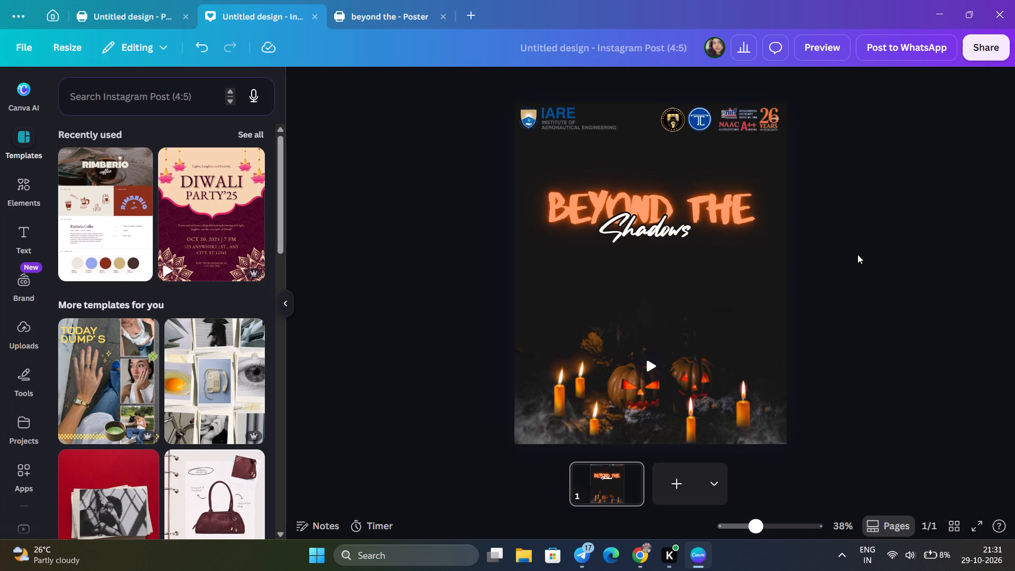
pyautogui.click(641, 359)
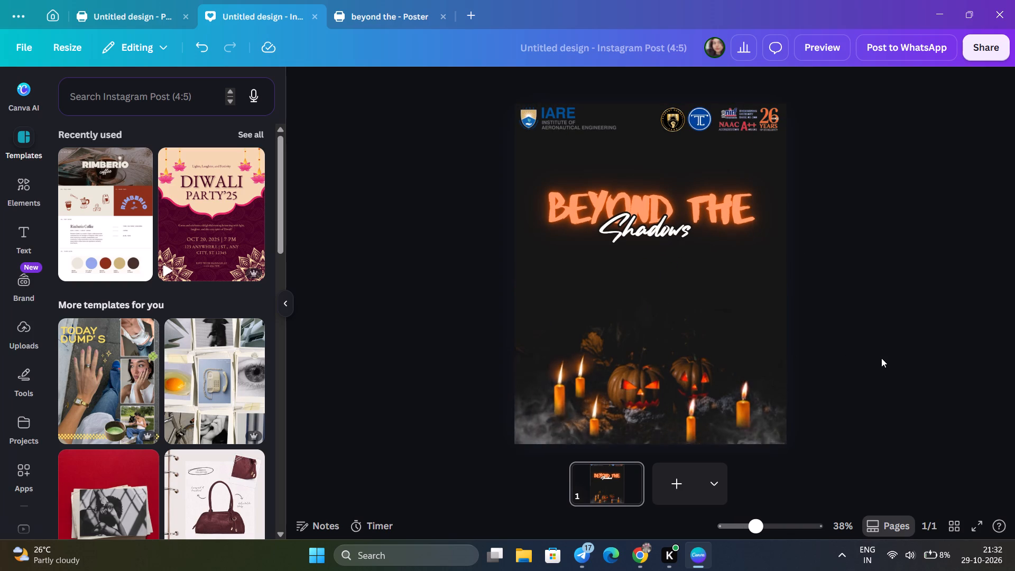
# Copy the "saturday Oct 31 2 to 4pm" group from the poster's page 1 into the Instagram post and shrink it to about 723 by 221.
pyautogui.click(391, 23)
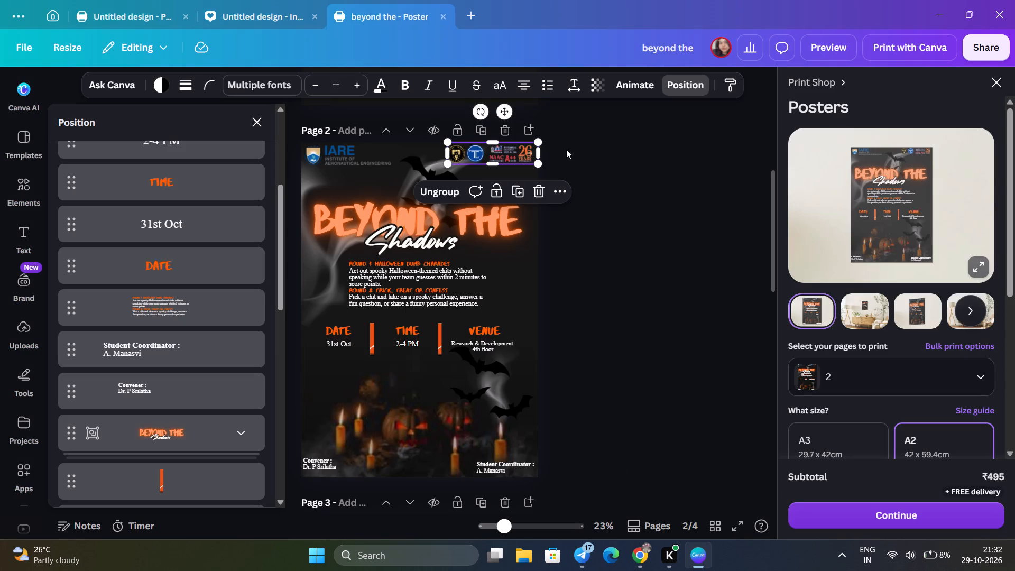
pyautogui.scroll(7, 601, 273)
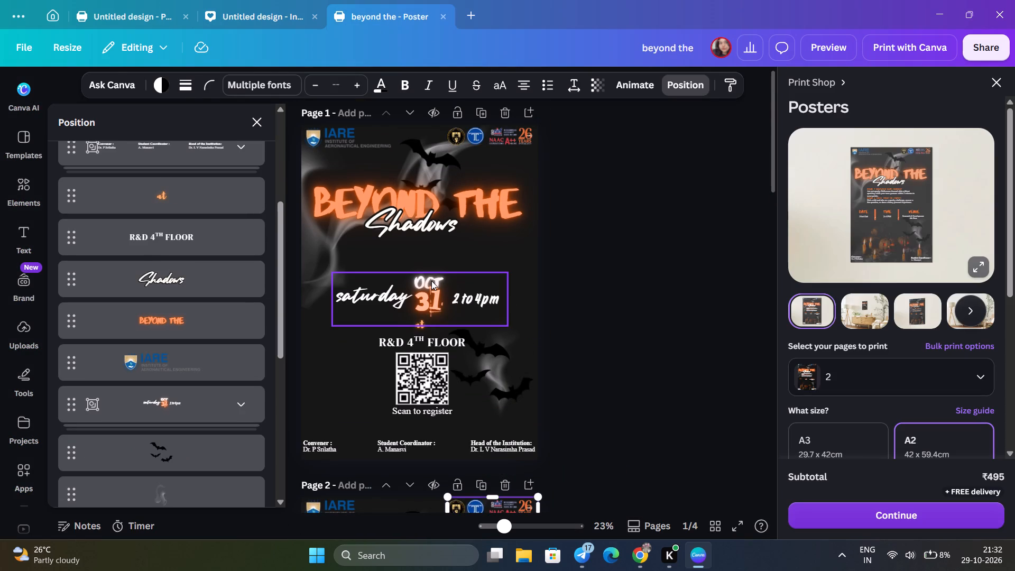
pyautogui.click(431, 281)
pyautogui.hotkey('ctrl', 'c')
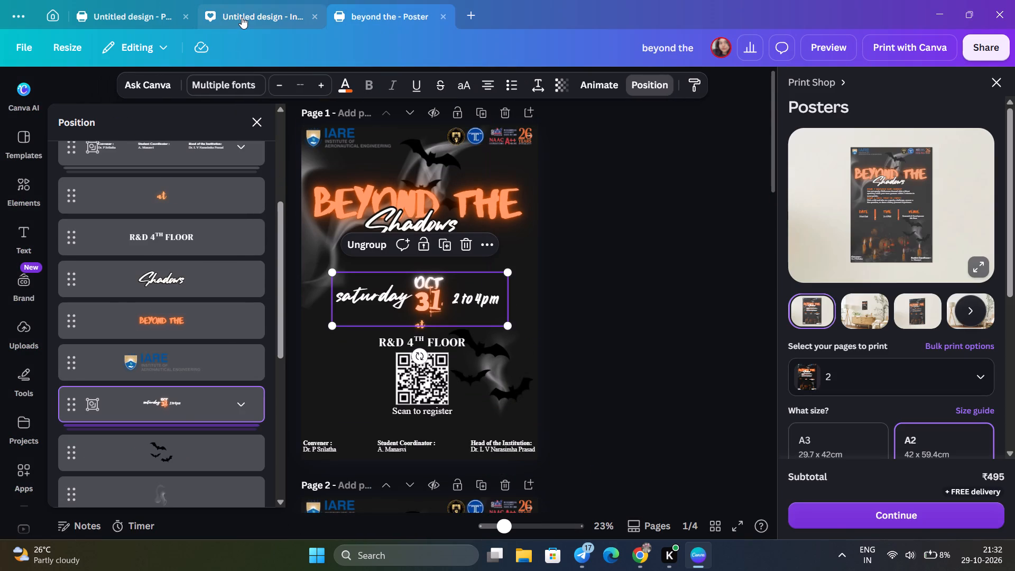
pyautogui.click(242, 17)
pyautogui.hotkey('ctrl', 'v')
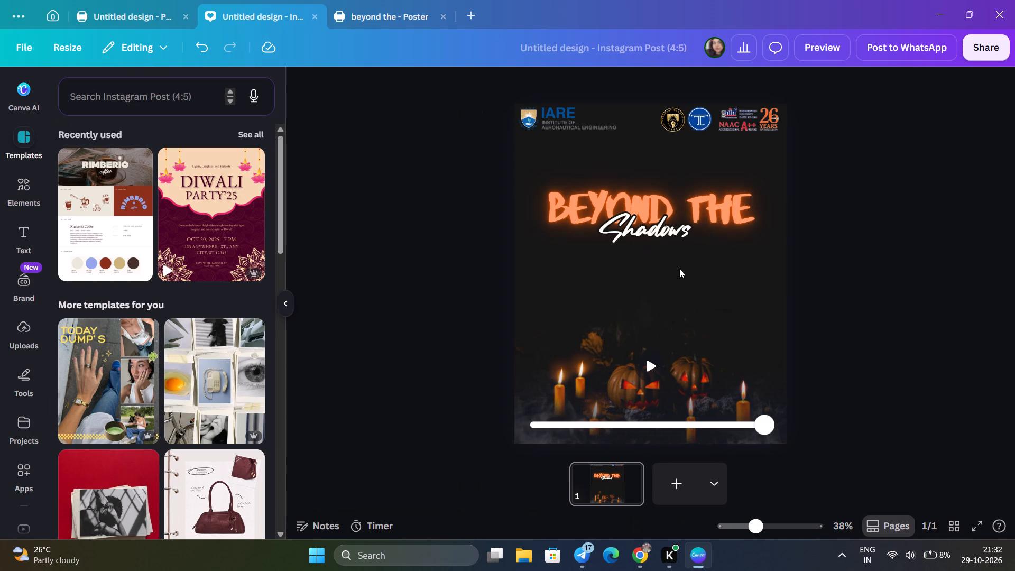
pyautogui.moveTo(699, 159); pyautogui.dragTo(695, 305)
pyautogui.moveTo(509, 245); pyautogui.dragTo(598, 285)
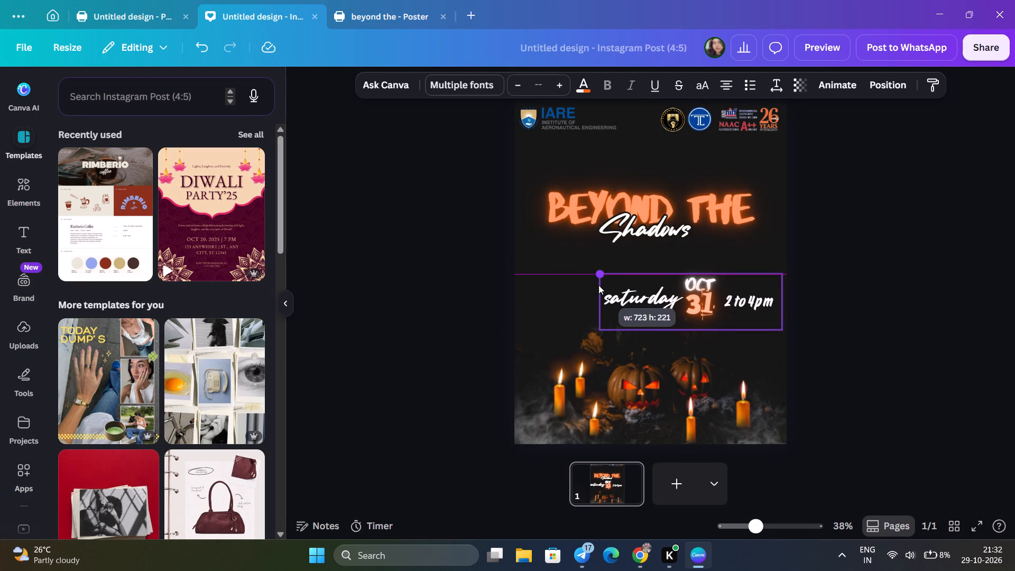
pyautogui.click(922, 327)
# Move the title group up closer to the logos and place the date and time group directly beneath it.
pyautogui.moveTo(672, 284); pyautogui.dragTo(633, 271)
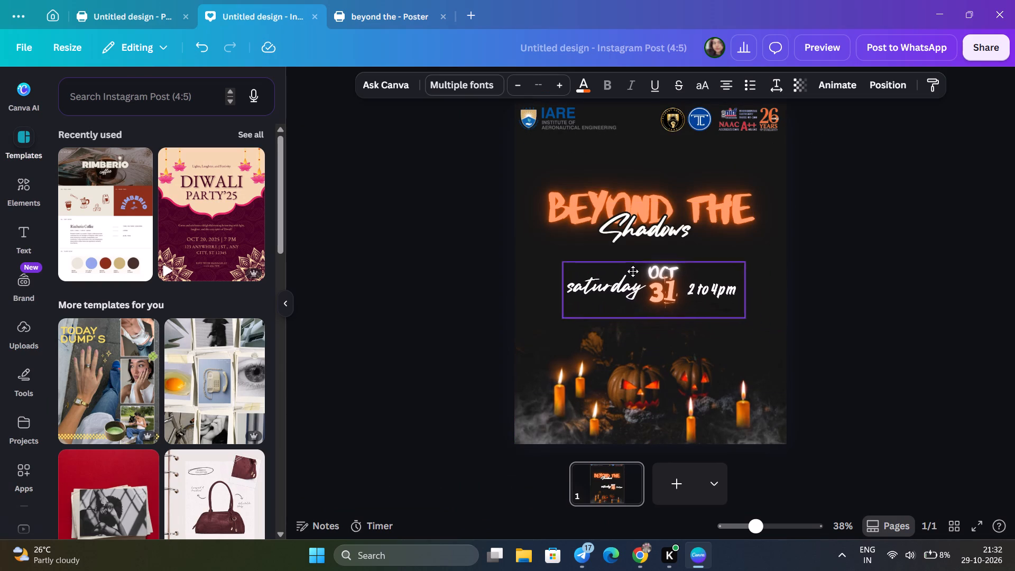
pyautogui.moveTo(633, 271); pyautogui.dragTo(621, 259)
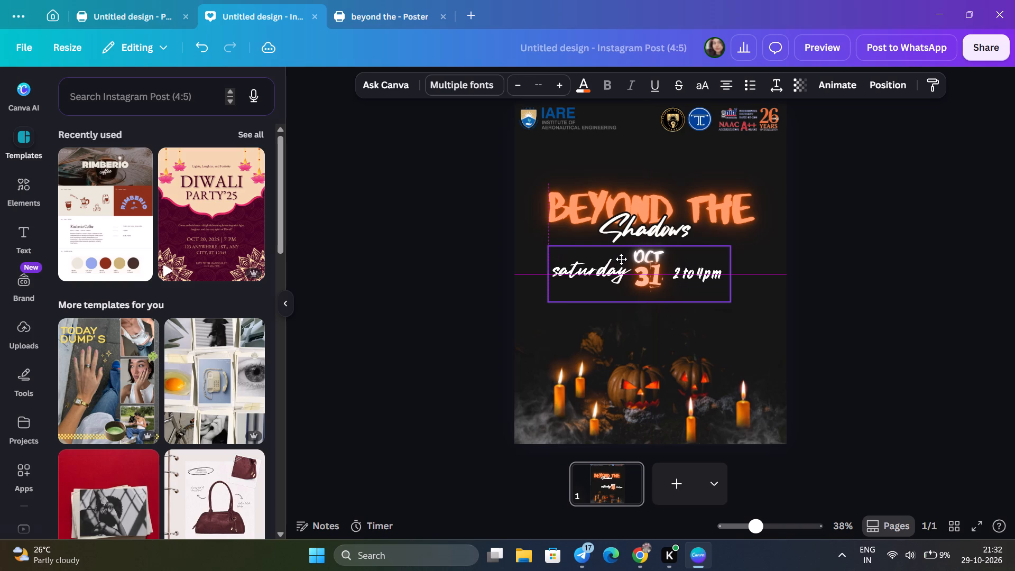
pyautogui.moveTo(621, 259); pyautogui.dragTo(624, 260)
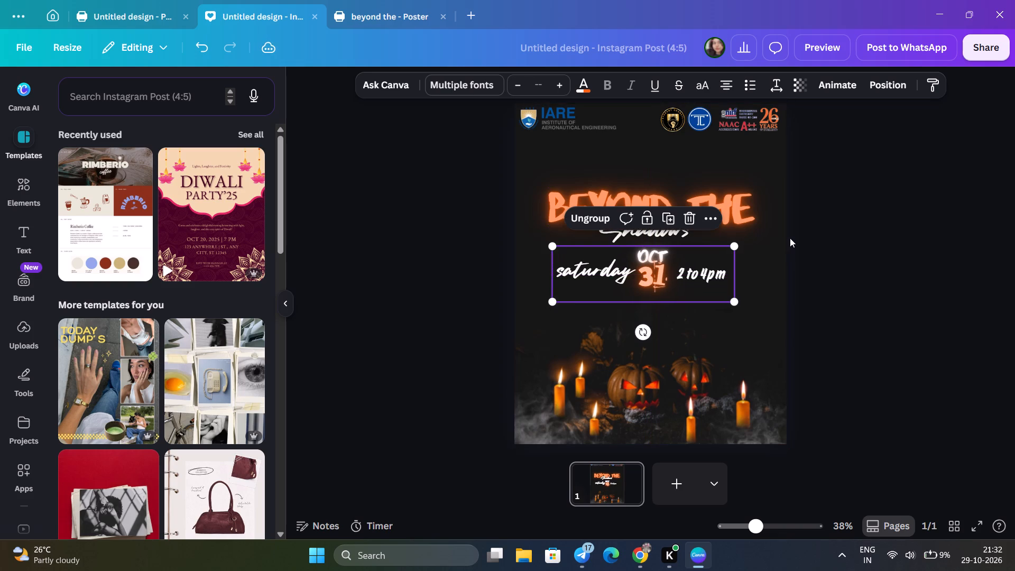
pyautogui.click(790, 238)
pyautogui.moveTo(694, 227); pyautogui.dragTo(691, 202)
pyautogui.click(869, 275)
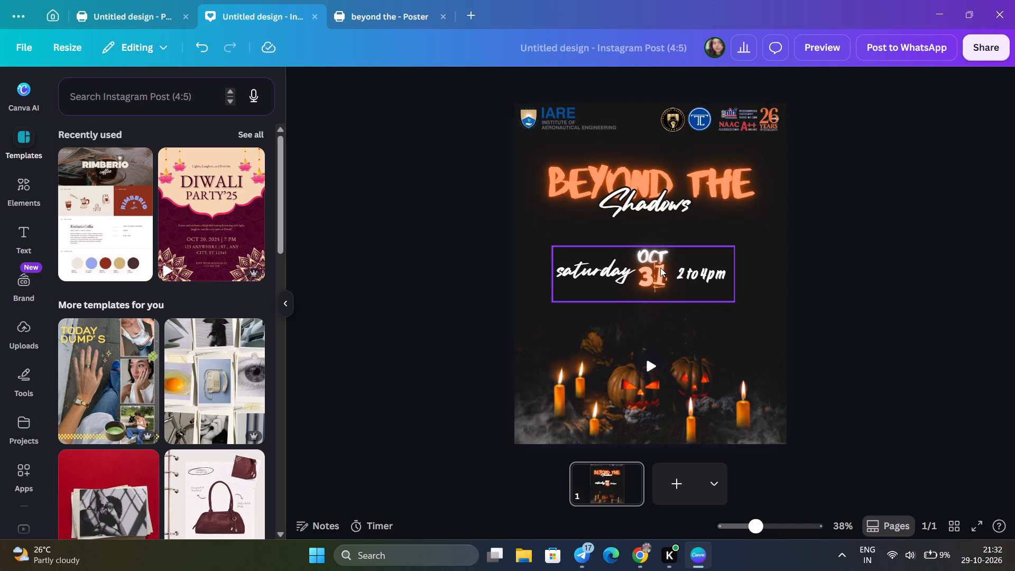
pyautogui.moveTo(660, 268); pyautogui.dragTo(668, 245)
pyautogui.click(850, 265)
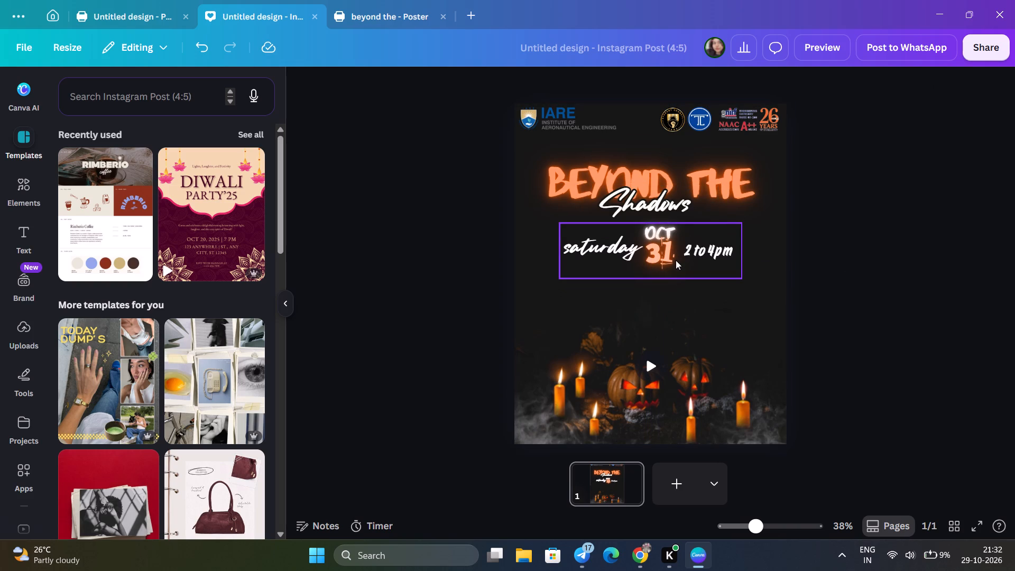
# Copy the glowing "at" text from the poster's page 1 into the Instagram post and place it below the date and time group.
pyautogui.click(402, 23)
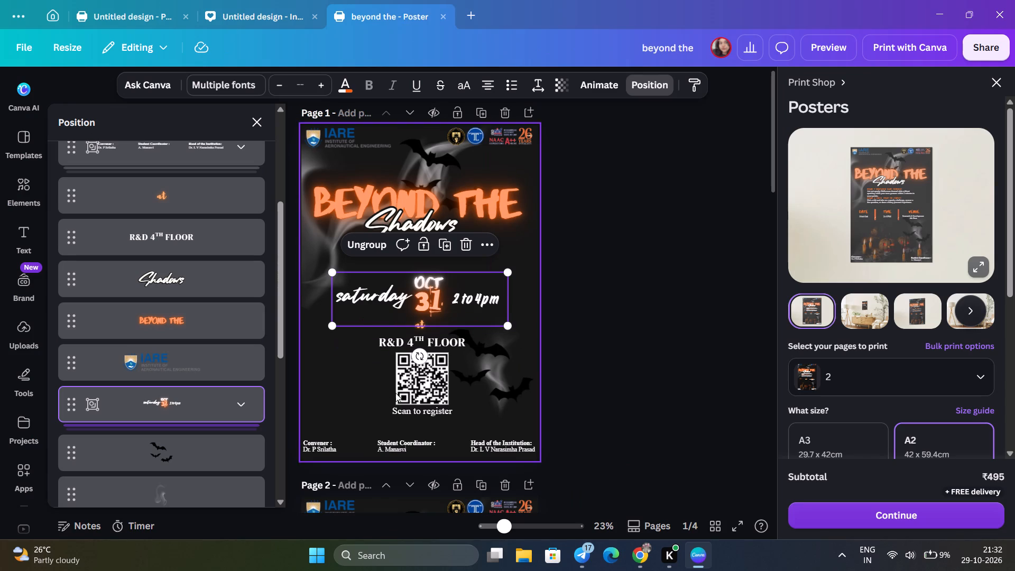
pyautogui.click(423, 330)
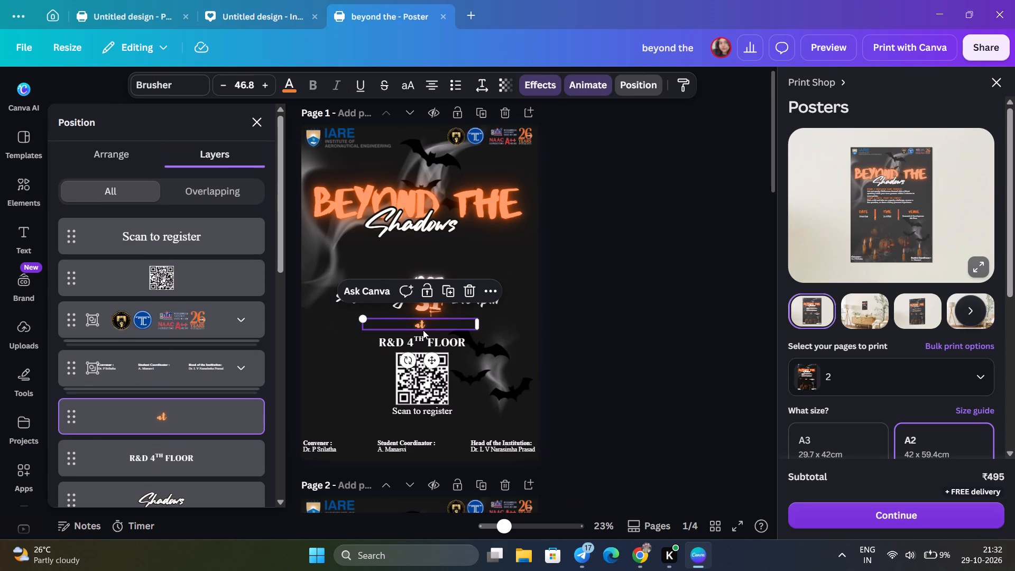
pyautogui.hotkey('ctrl', 'c')
pyautogui.click(272, 19)
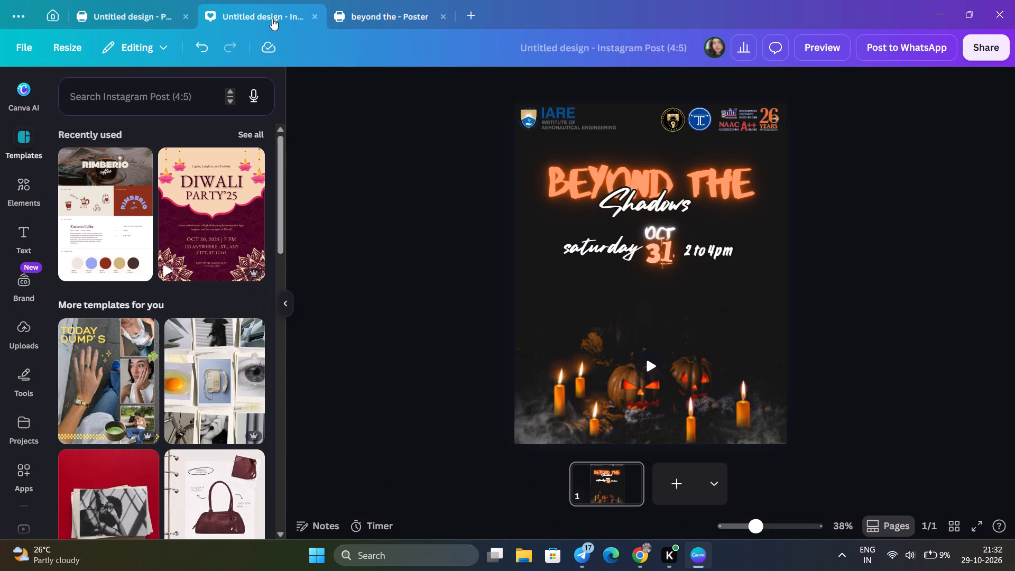
pyautogui.hotkey('ctrl', 'v')
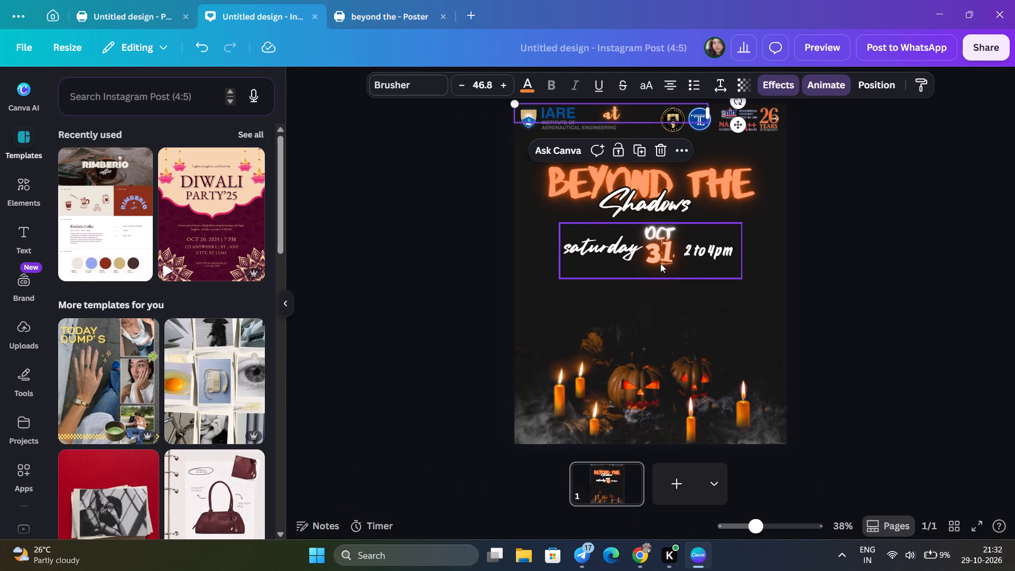
pyautogui.click(862, 254)
pyautogui.moveTo(605, 121); pyautogui.dragTo(638, 224)
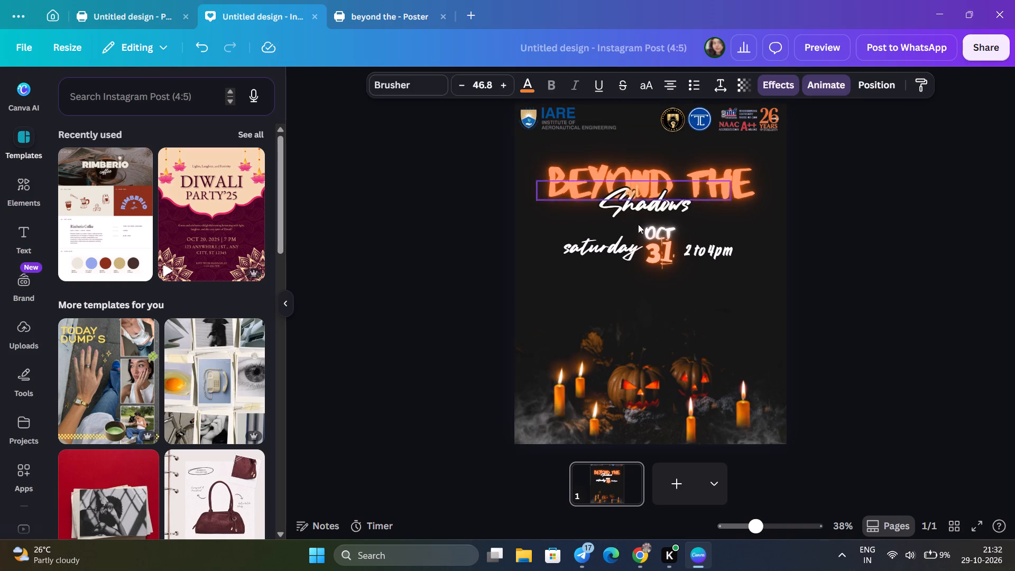
pyautogui.moveTo(638, 224); pyautogui.dragTo(650, 290)
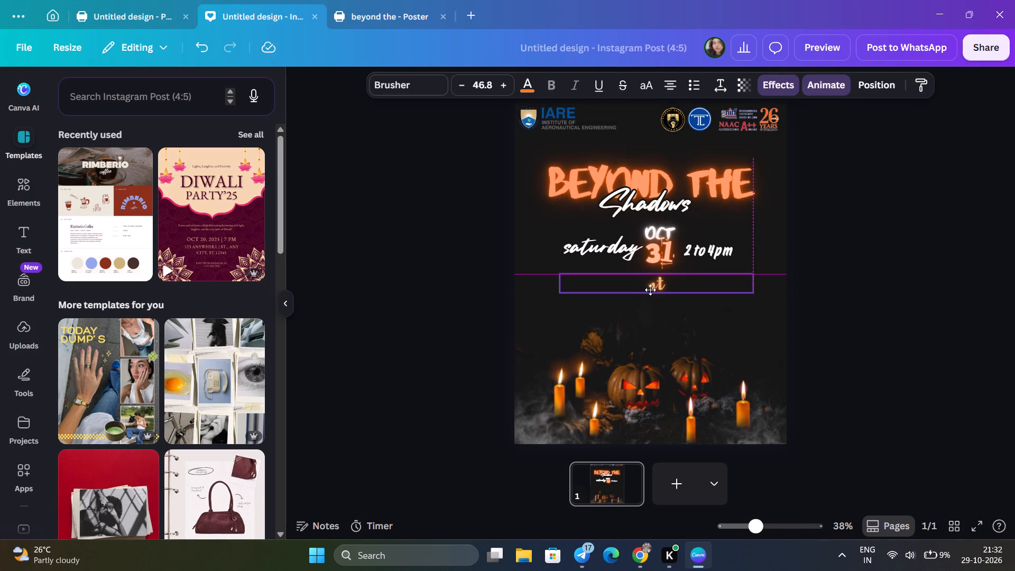
pyautogui.moveTo(650, 290); pyautogui.dragTo(653, 289)
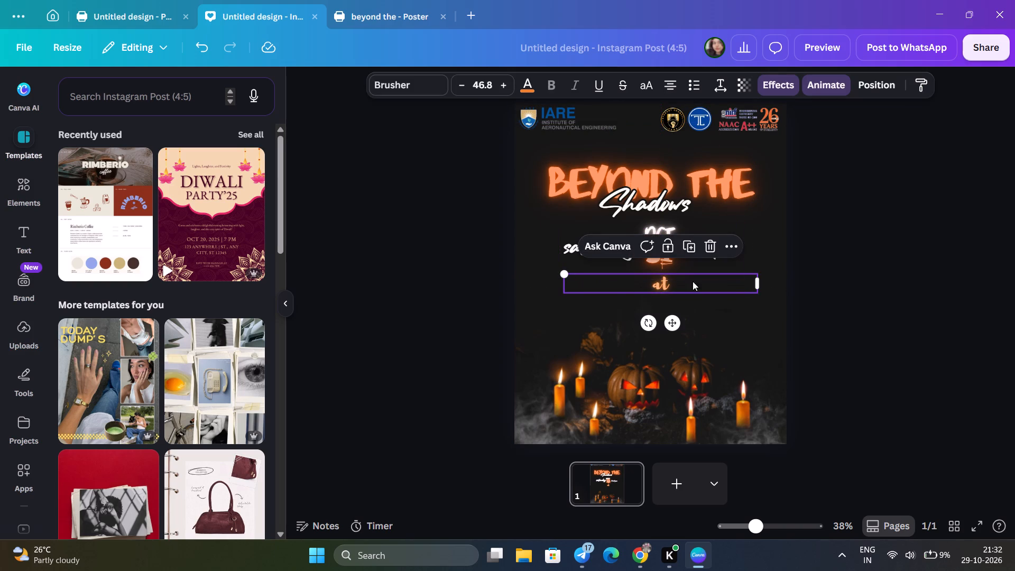
# Shrink the "at" text to size 38.1 and recentre it beneath the 31.
pyautogui.moveTo(568, 272); pyautogui.dragTo(602, 282)
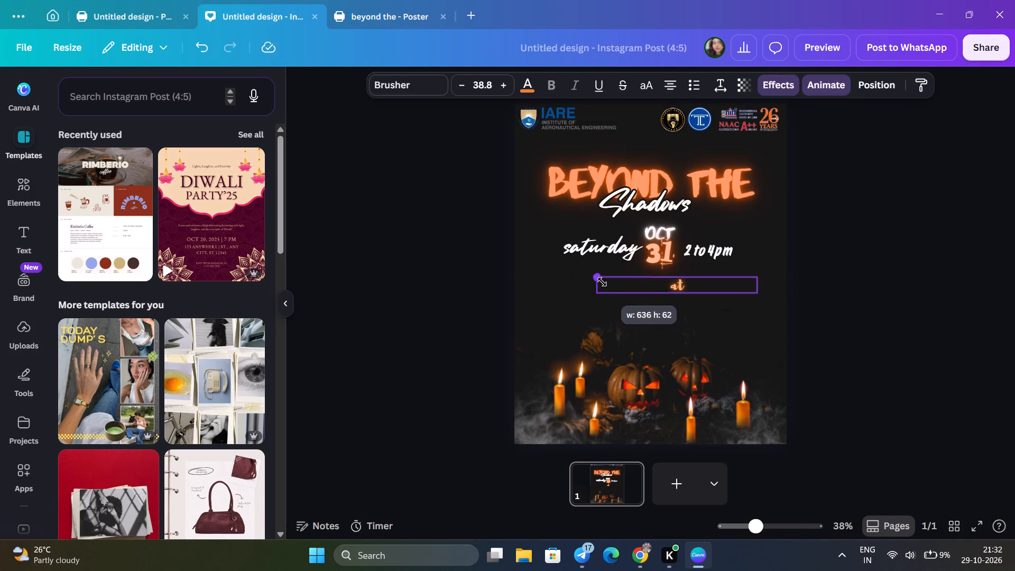
pyautogui.moveTo(602, 282); pyautogui.dragTo(603, 282)
pyautogui.click(880, 314)
pyautogui.moveTo(693, 289); pyautogui.dragTo(670, 287)
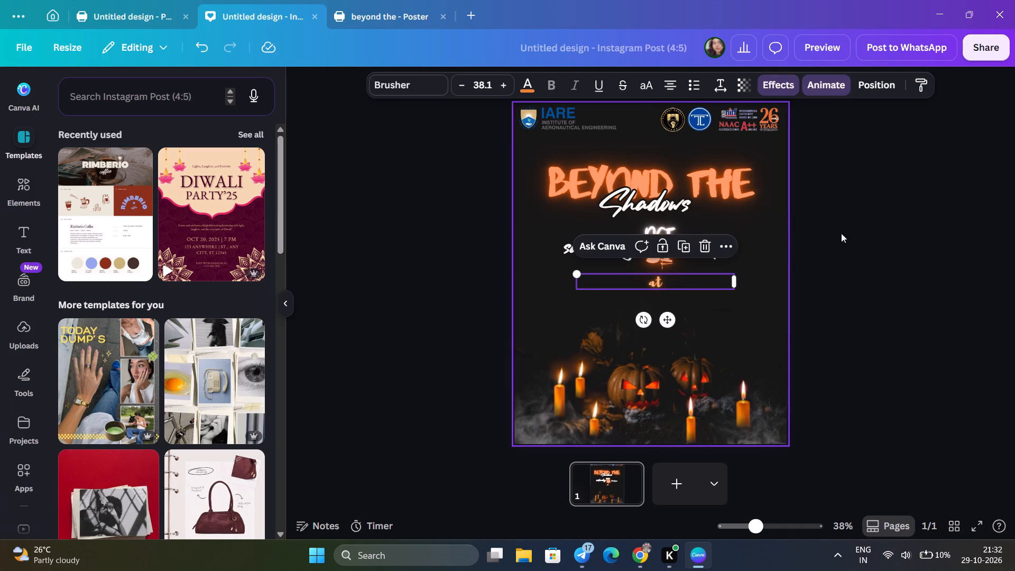
pyautogui.click(847, 233)
# Copy the "R&D 4th Floor" text from the poster's page 1 into the Instagram post and shrink it to size 27.6.
pyautogui.click(385, 18)
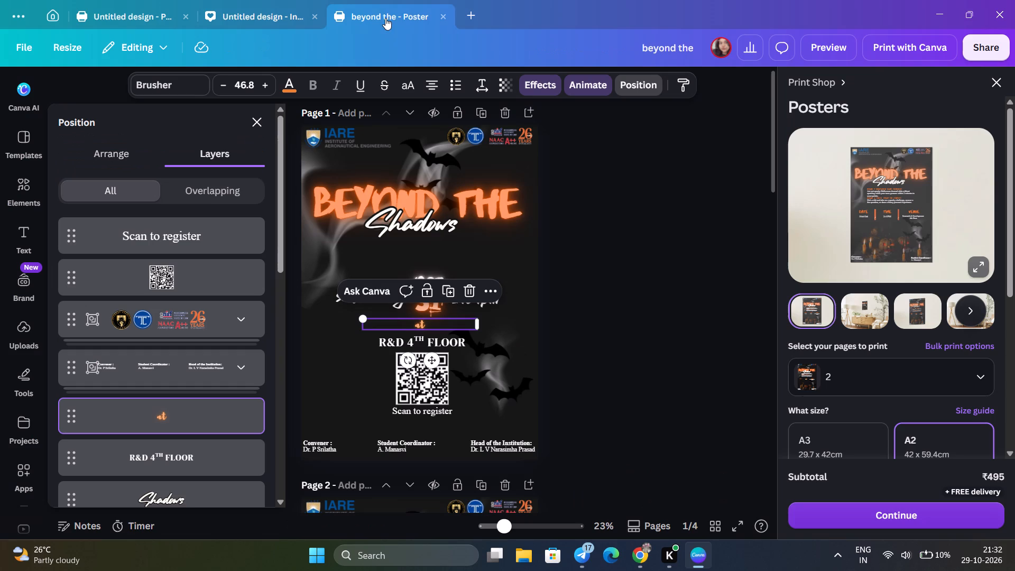
pyautogui.click(417, 346)
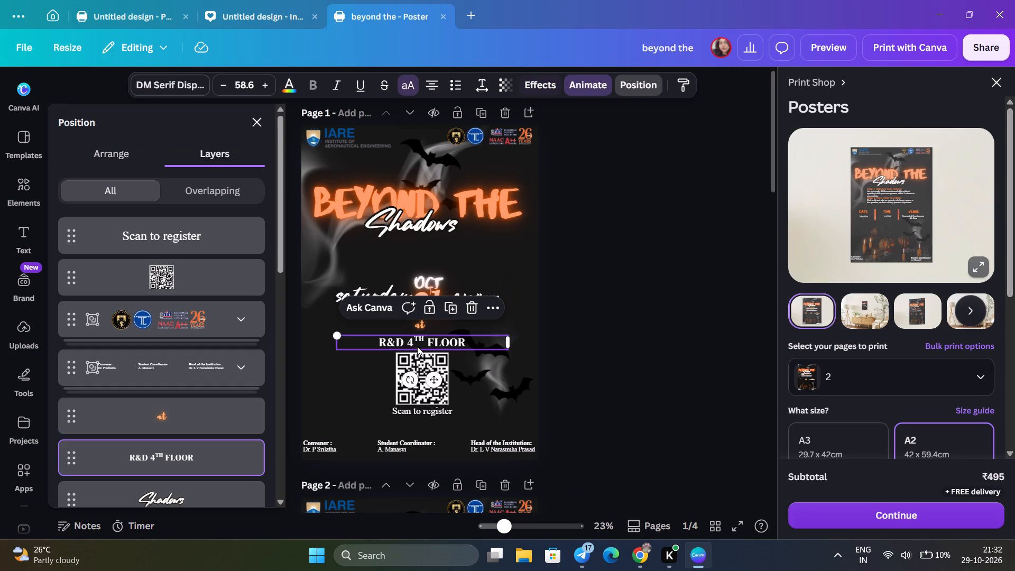
pyautogui.hotkey('ctrl', 'c')
pyautogui.click(250, 15)
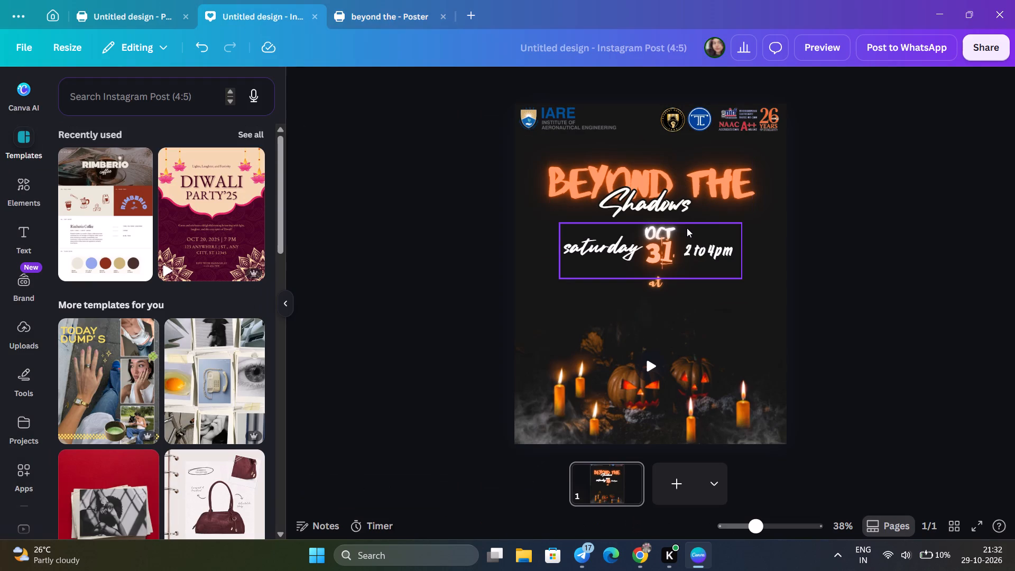
pyautogui.hotkey('ctrl', 'v')
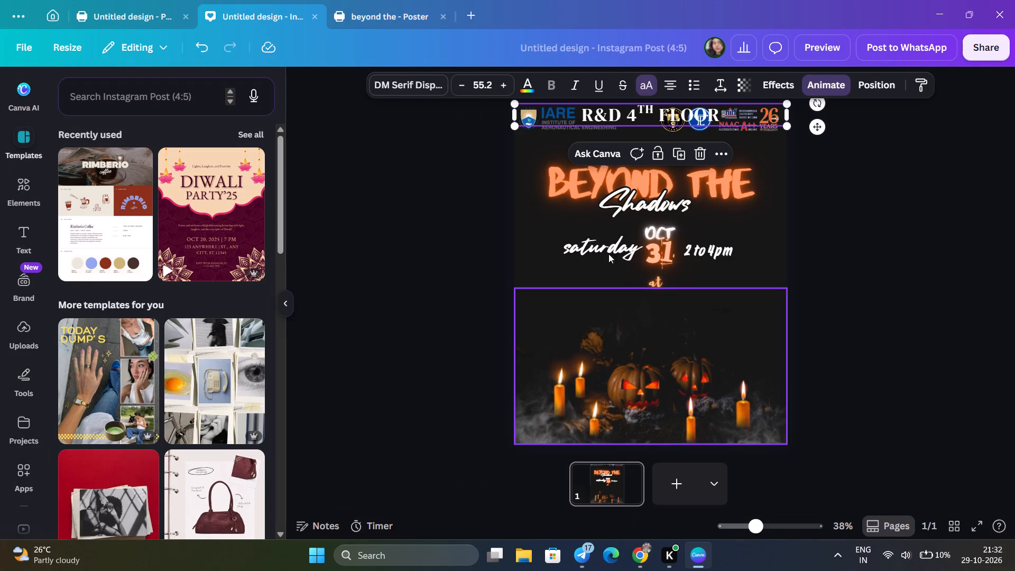
pyautogui.moveTo(516, 99); pyautogui.dragTo(724, 168)
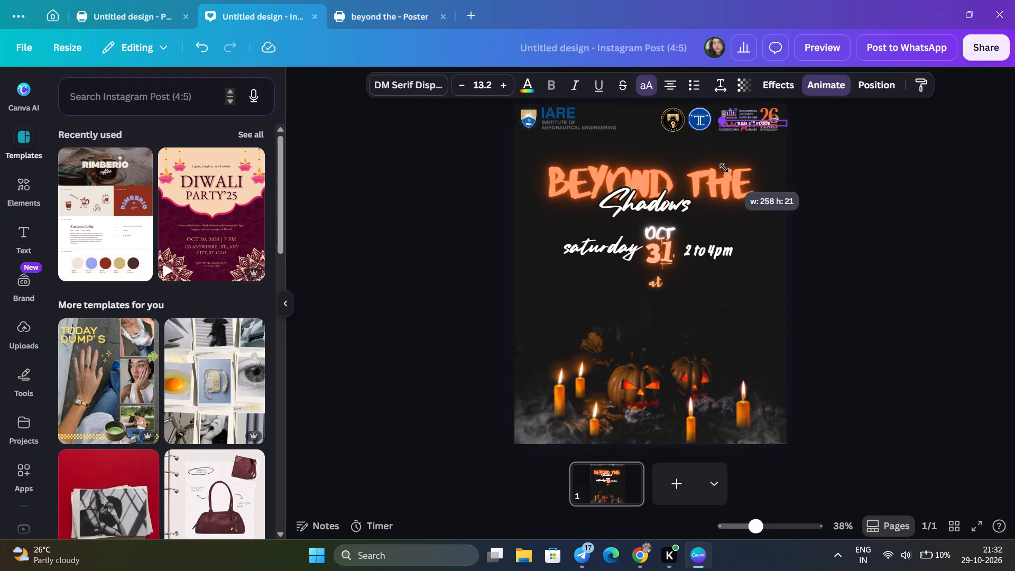
pyautogui.moveTo(724, 168); pyautogui.dragTo(644, 162)
pyautogui.click(900, 177)
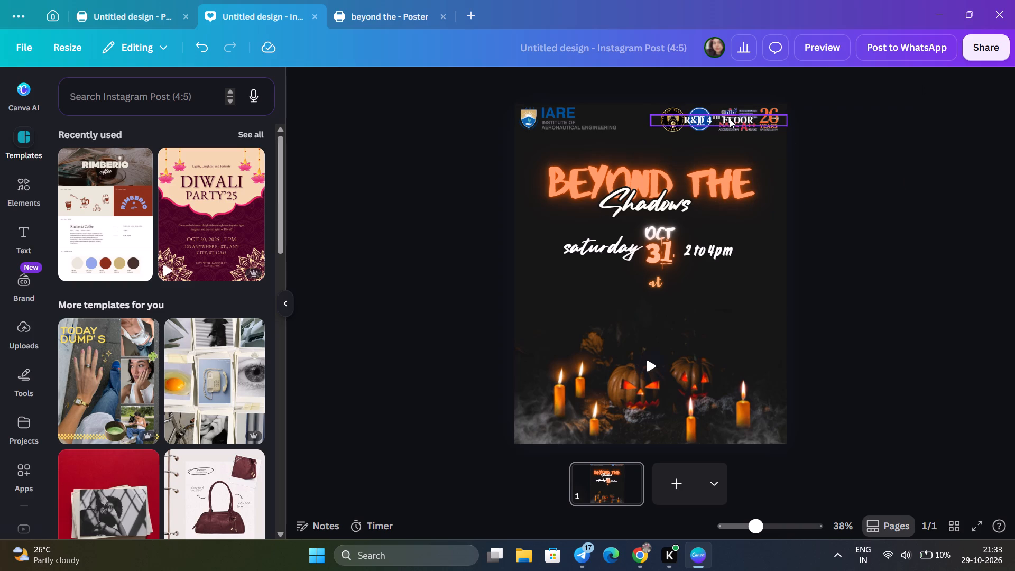
# Place the "R&D 4th Floor" text below "at", centred horizontally on the page.
pyautogui.moveTo(728, 117); pyautogui.dragTo(666, 302)
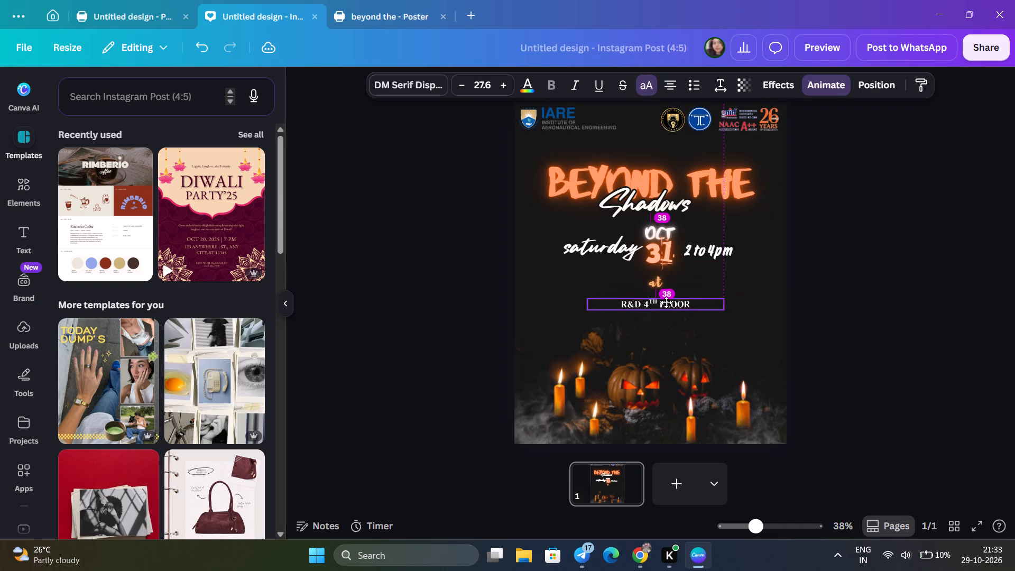
pyautogui.moveTo(666, 302); pyautogui.dragTo(669, 302)
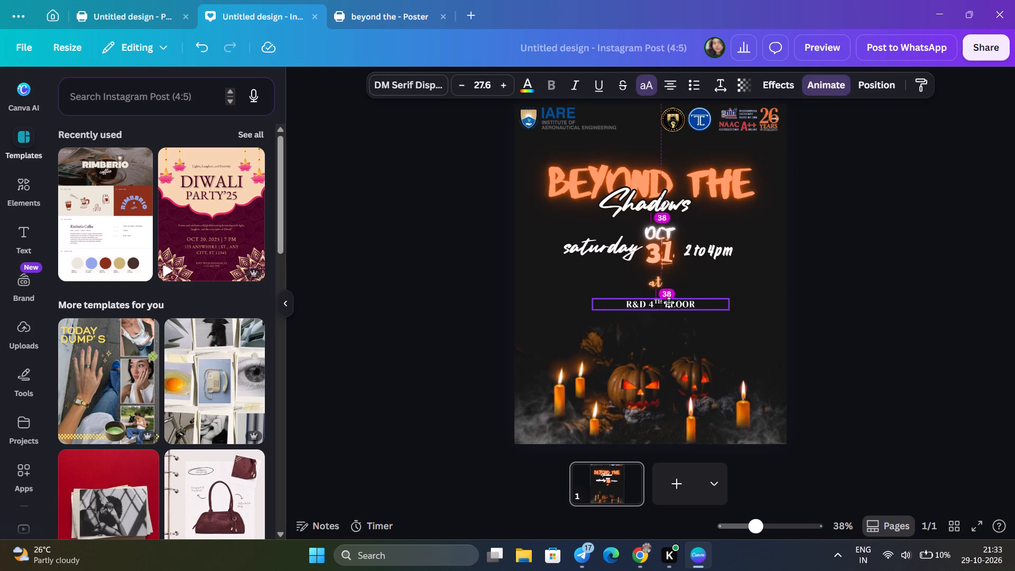
pyautogui.moveTo(669, 302); pyautogui.dragTo(670, 302)
pyautogui.click(832, 302)
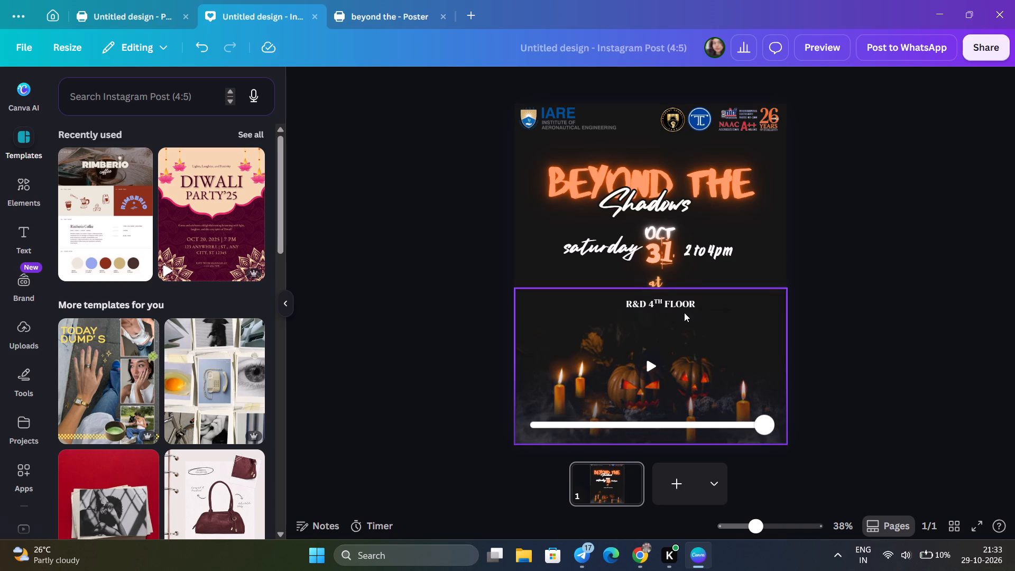
pyautogui.moveTo(677, 302); pyautogui.dragTo(667, 303)
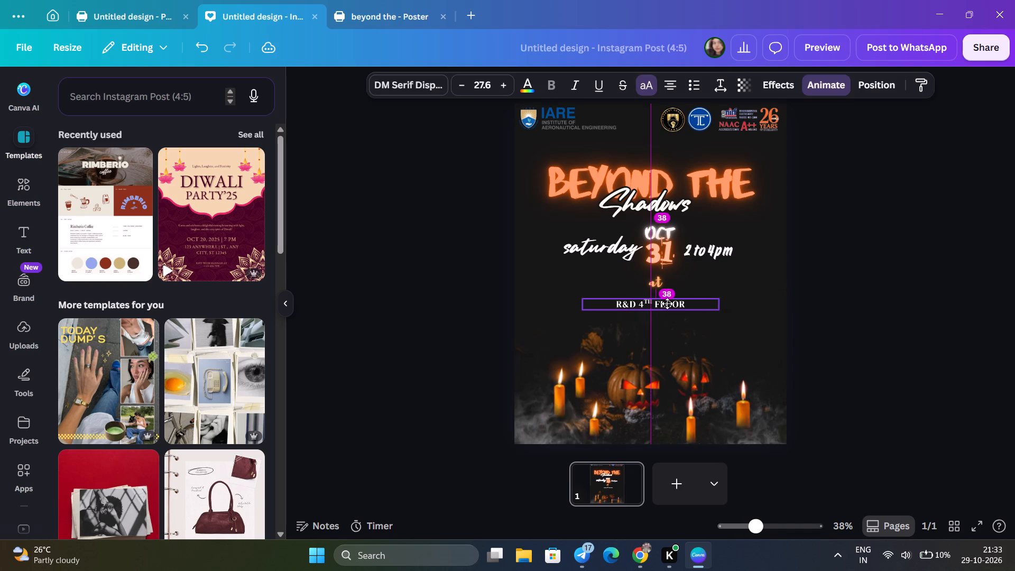
pyautogui.moveTo(667, 303); pyautogui.dragTo(666, 303)
pyautogui.click(826, 315)
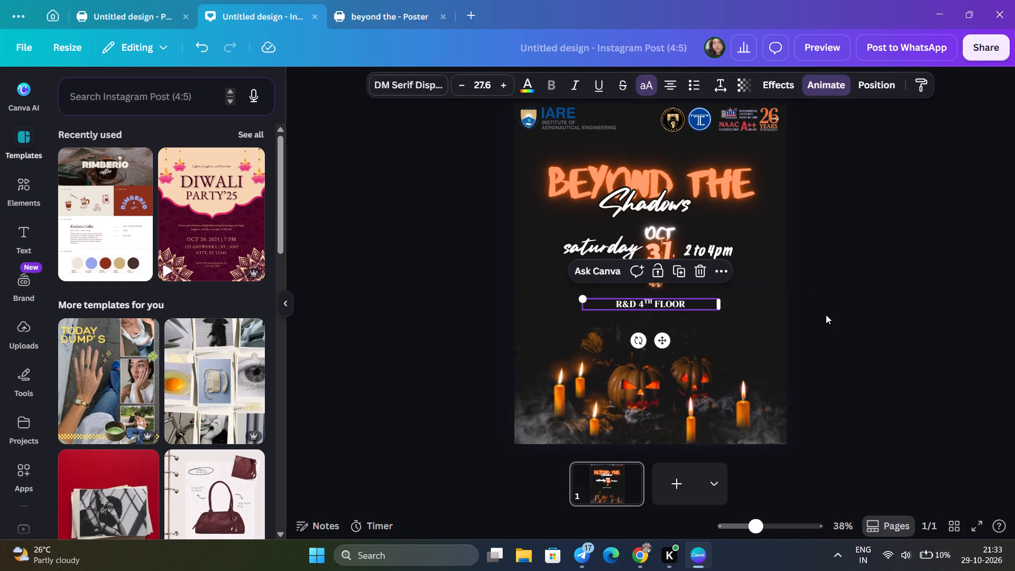
# Adjust the position of the date and time group between the title and the "R&D 4th Floor" text.
pyautogui.click(634, 238)
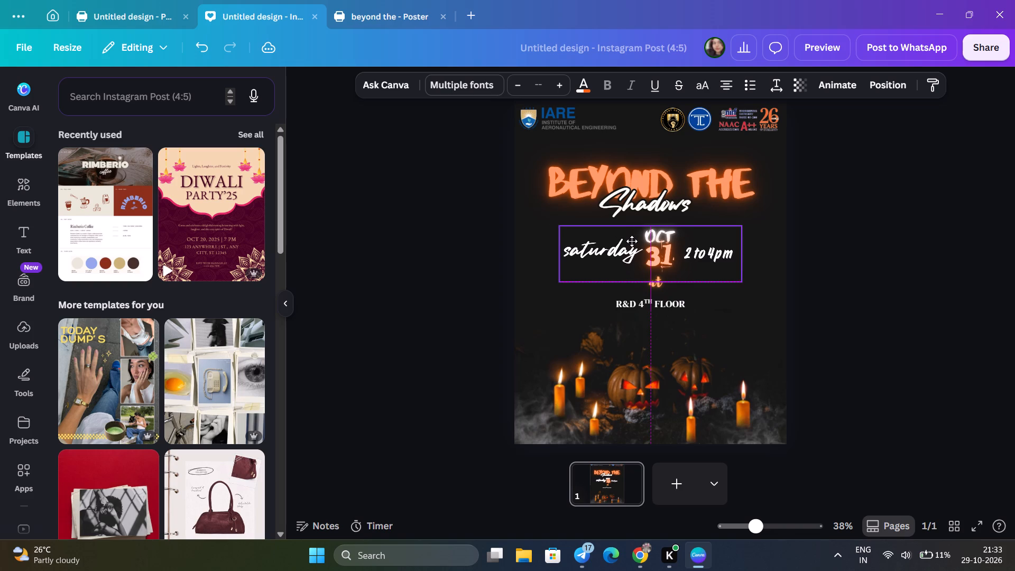
# In the Instagram post design, shrink the "saturday OCT 31, 2 to 4pm" group and centre it closely beneath the "Shadows" title.
pyautogui.click(833, 315)
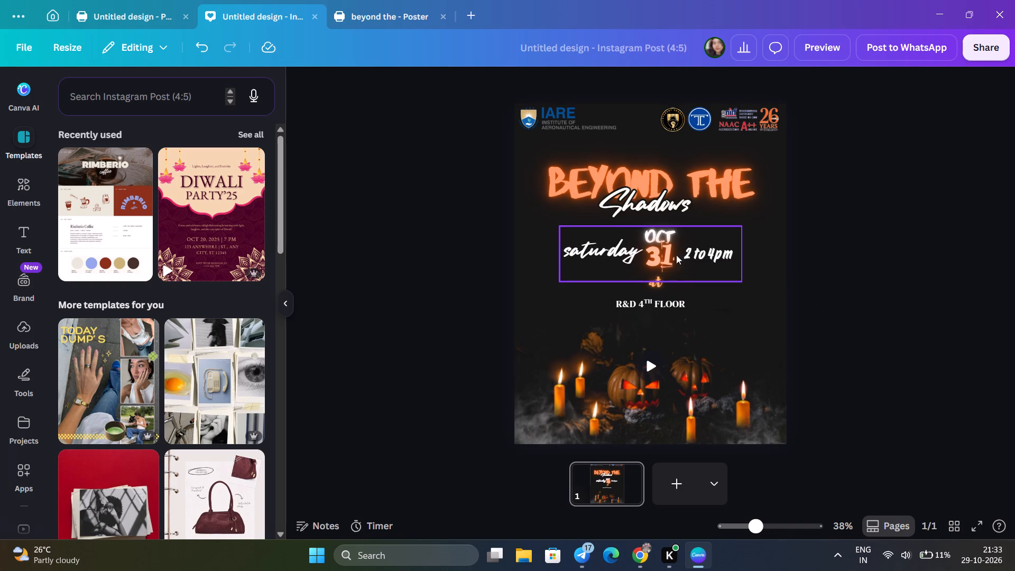
pyautogui.click(659, 241)
pyautogui.moveTo(561, 228); pyautogui.dragTo(600, 241)
pyautogui.click(818, 255)
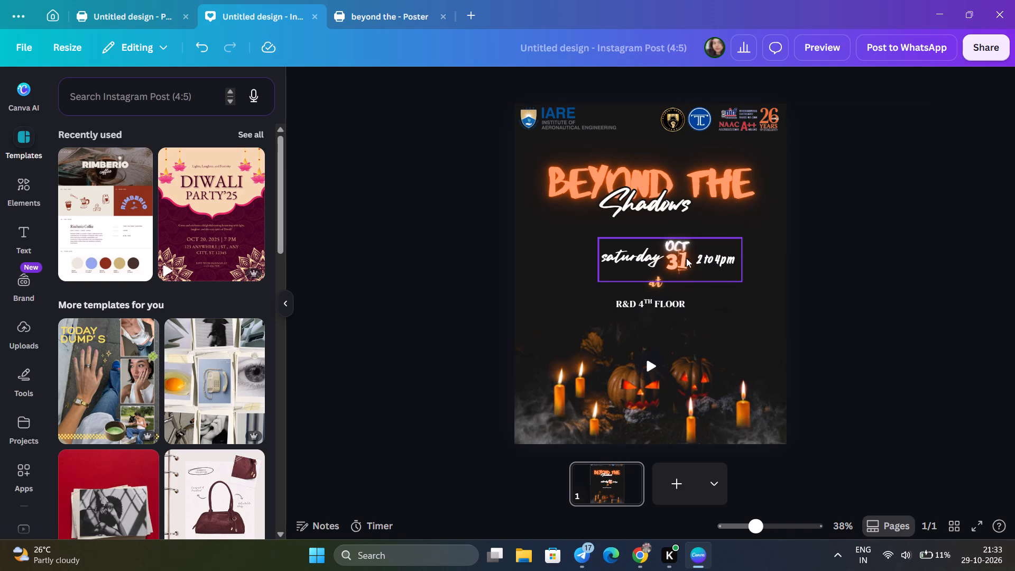
pyautogui.moveTo(684, 257); pyautogui.dragTo(665, 244)
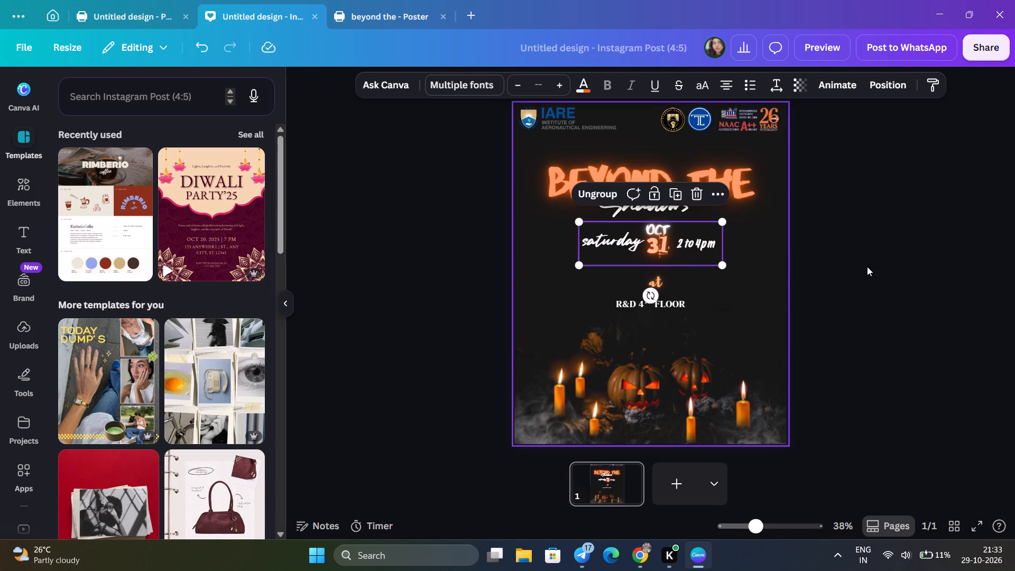
pyautogui.click(887, 268)
# Move the "at" and "R&D 4TH FLOOR" text lines up so they sit closely stacked beneath the date and time group.
pyautogui.moveTo(658, 284); pyautogui.dragTo(656, 273)
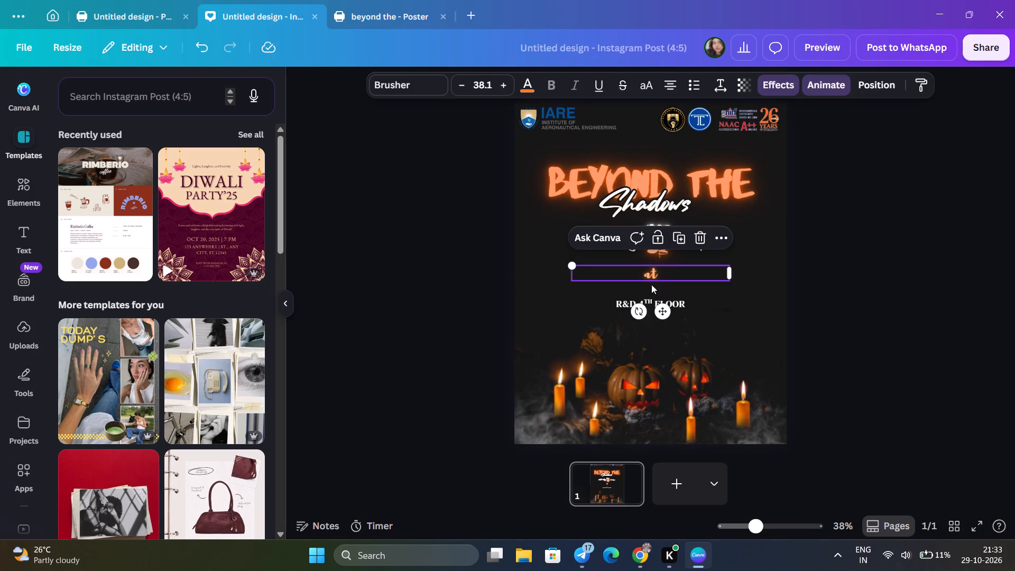
pyautogui.moveTo(647, 303); pyautogui.dragTo(647, 286)
pyautogui.moveTo(647, 273); pyautogui.dragTo(647, 269)
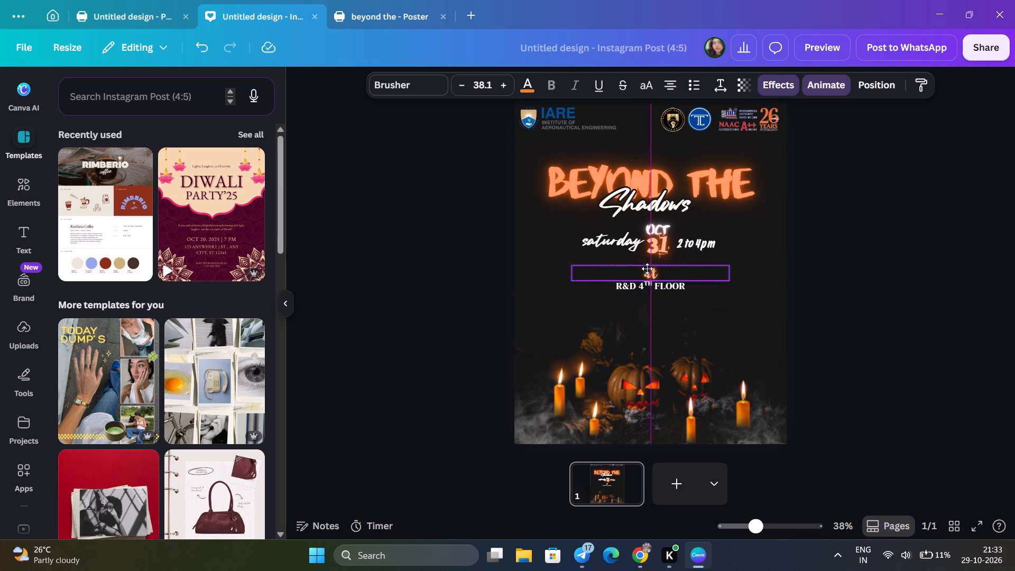
pyautogui.moveTo(647, 269); pyautogui.dragTo(648, 268)
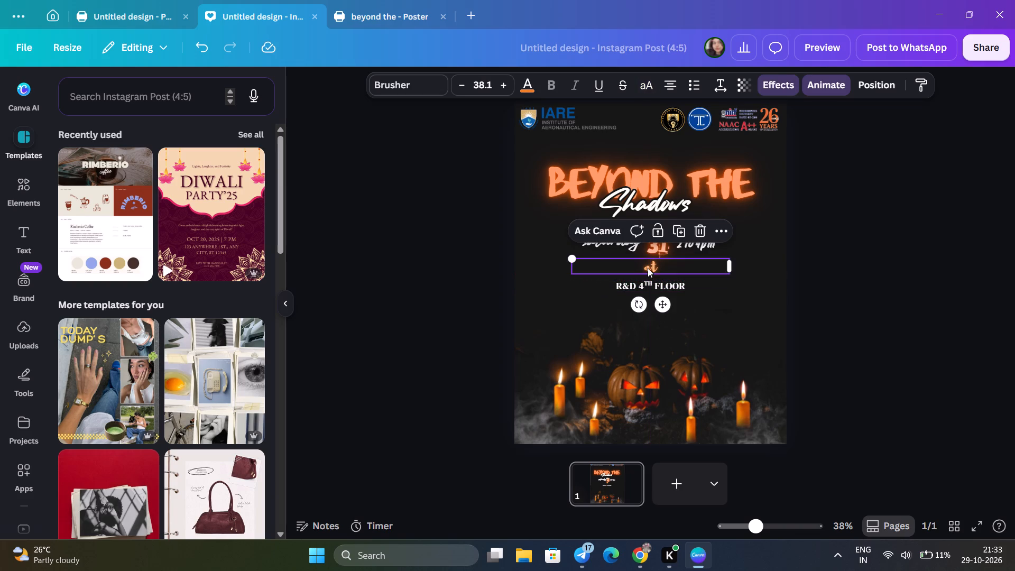
pyautogui.click(815, 278)
pyautogui.click(644, 288)
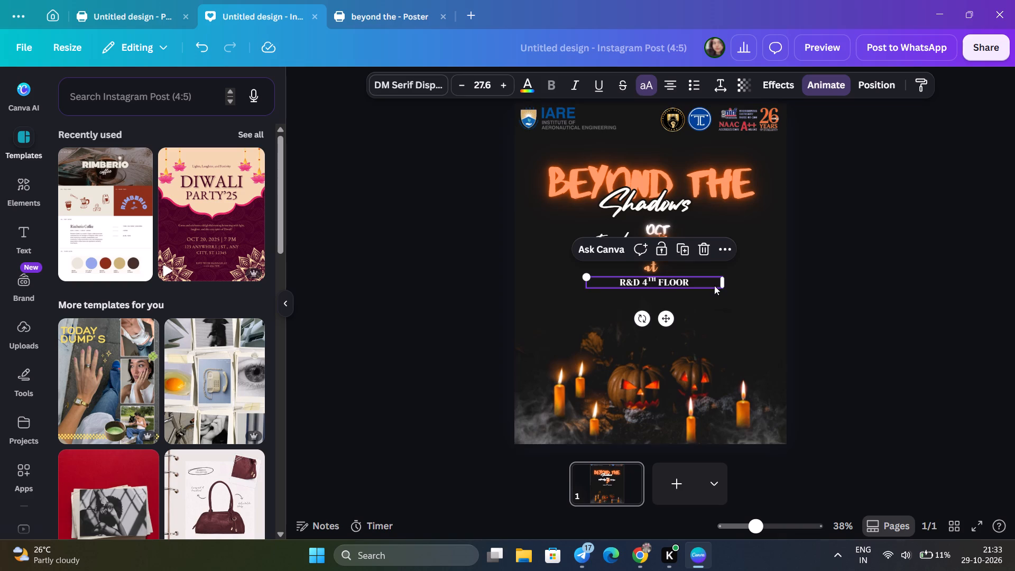
# Copy the QR code from page 1 of the "beyond the" poster into the Instagram post design.
pyautogui.click(853, 290)
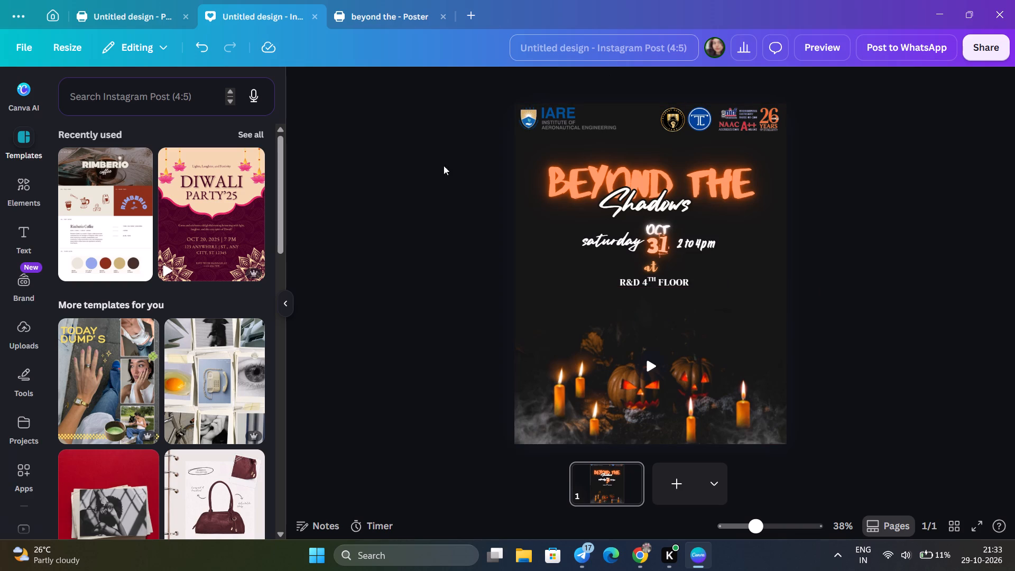
pyautogui.click(387, 21)
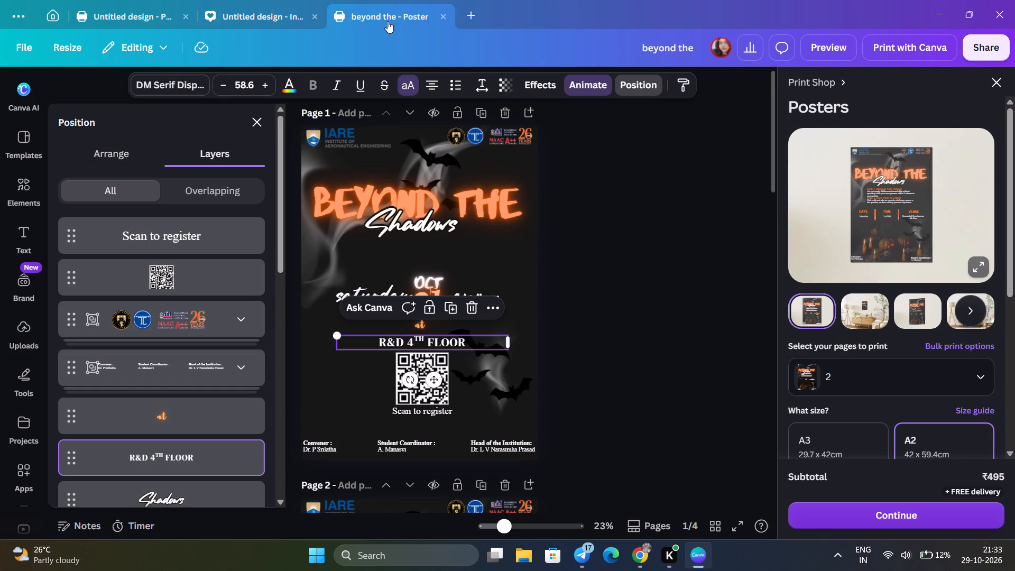
pyautogui.click(414, 383)
pyautogui.click(642, 401)
pyautogui.click(414, 396)
pyautogui.hotkey('ctrl', 'c')
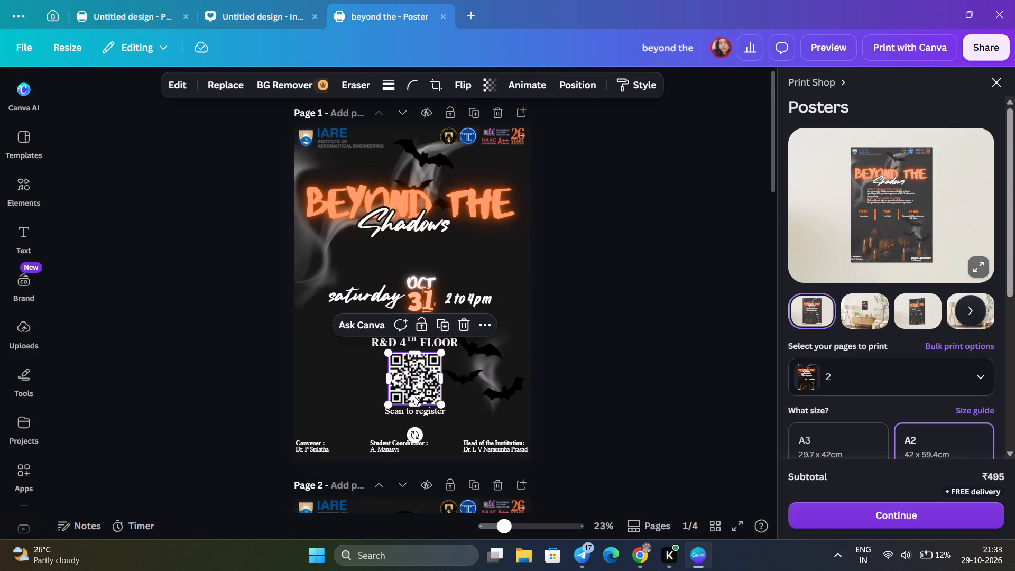
pyautogui.click(279, 16)
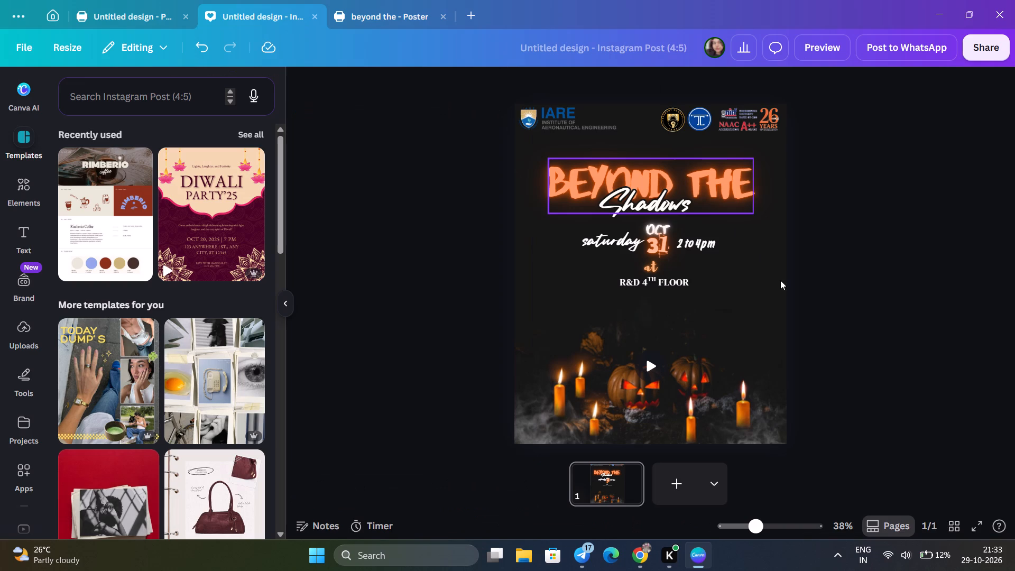
pyautogui.hotkey('ctrl', 'v')
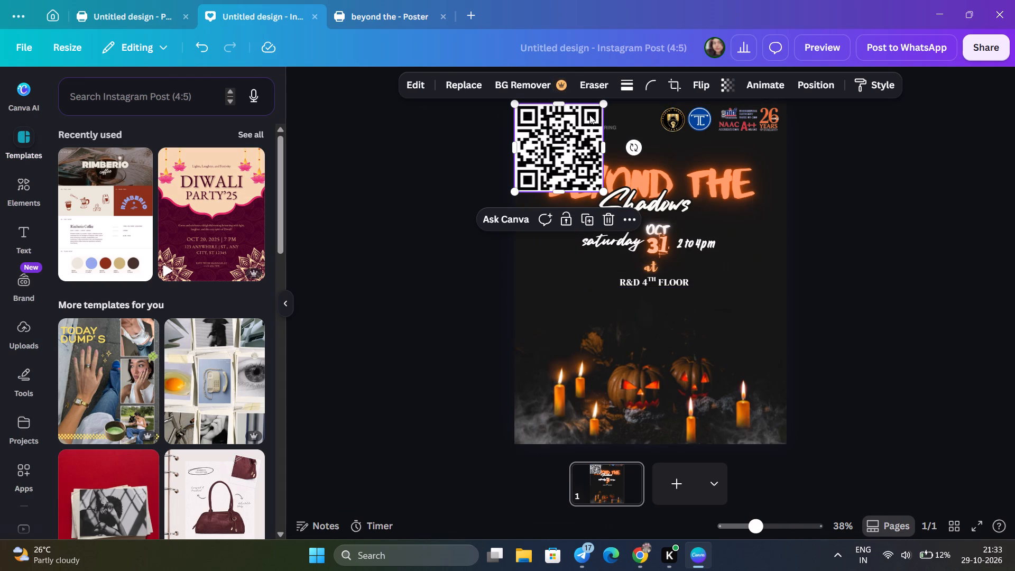
# Shrink the QR code to about half size and place it right of "R&D 4TH FLOOR", aligned with the title's right edge.
pyautogui.moveTo(602, 106); pyautogui.dragTo(567, 152)
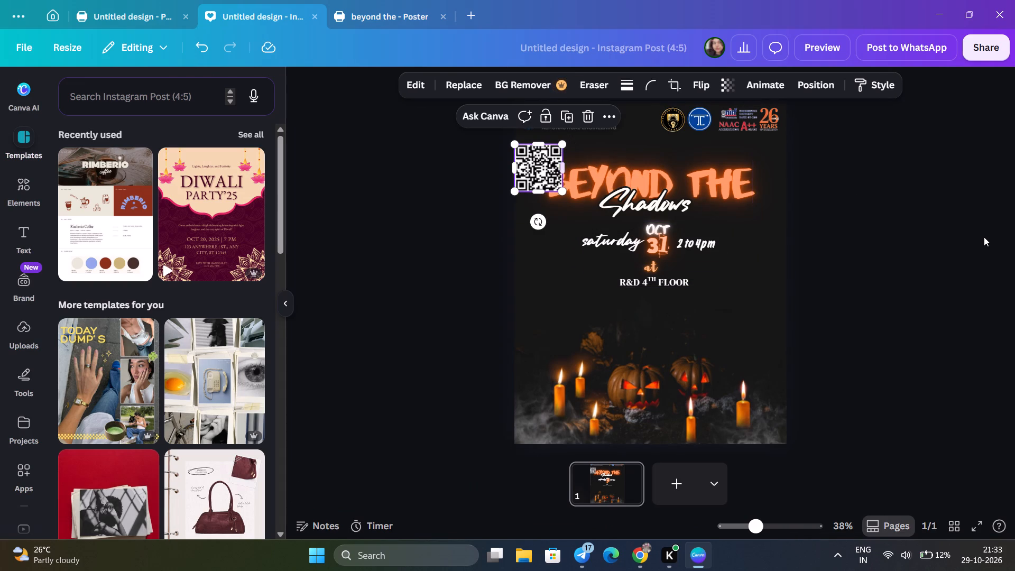
pyautogui.click(984, 237)
pyautogui.moveTo(540, 156); pyautogui.dragTo(560, 287)
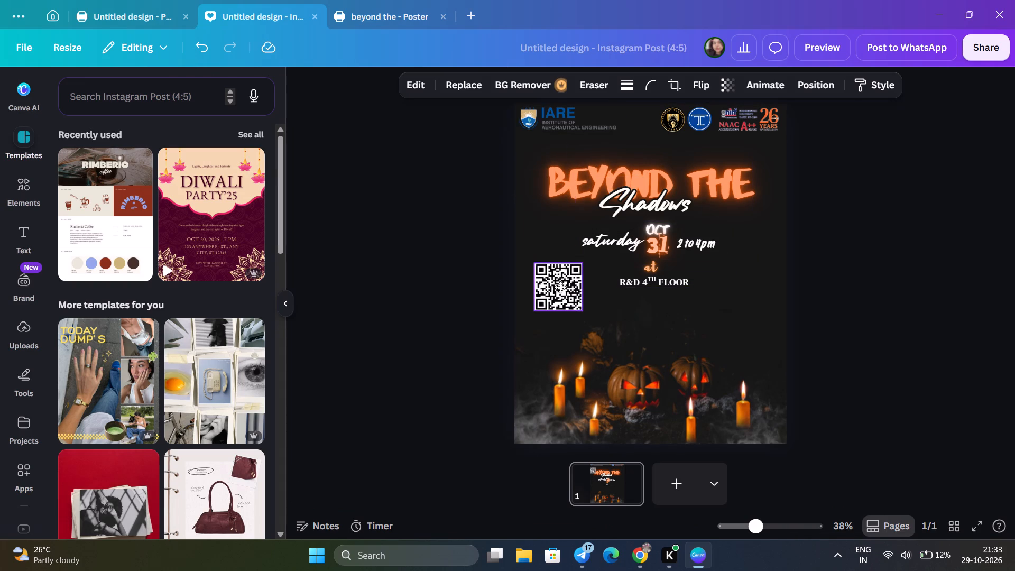
pyautogui.moveTo(560, 287); pyautogui.dragTo(548, 269)
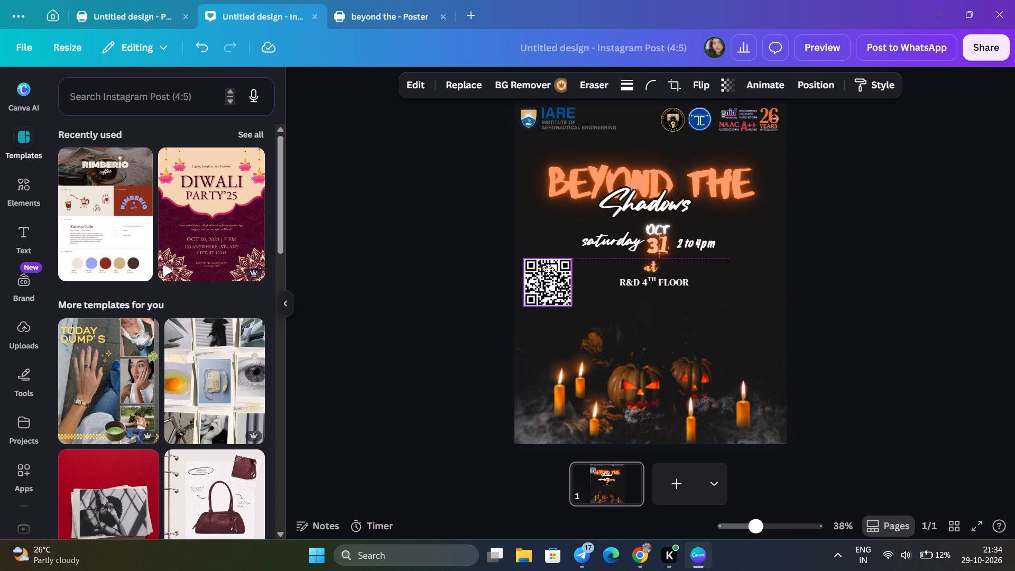
pyautogui.moveTo(548, 269); pyautogui.dragTo(731, 282)
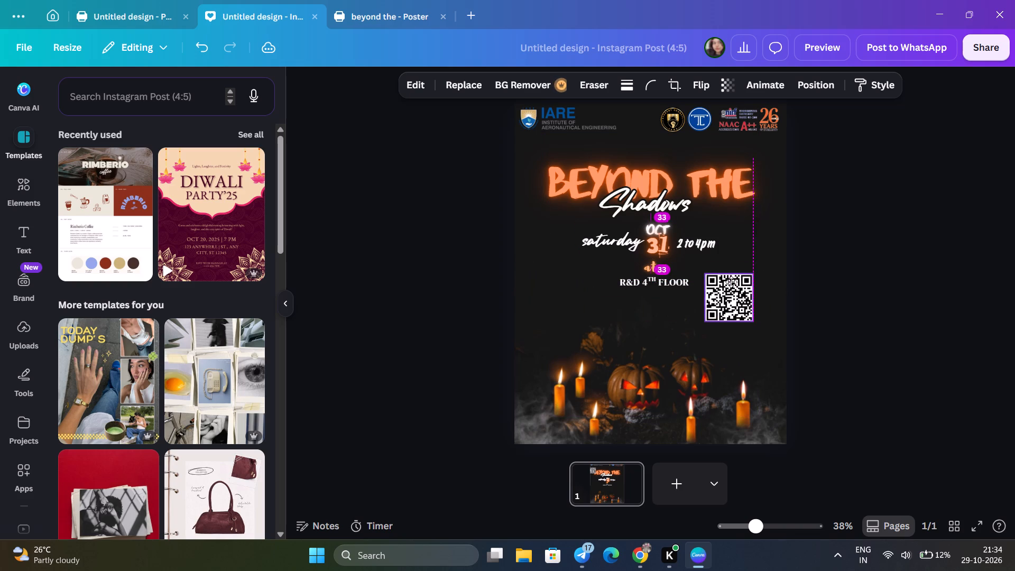
pyautogui.moveTo(731, 282); pyautogui.dragTo(731, 280)
pyautogui.click(876, 289)
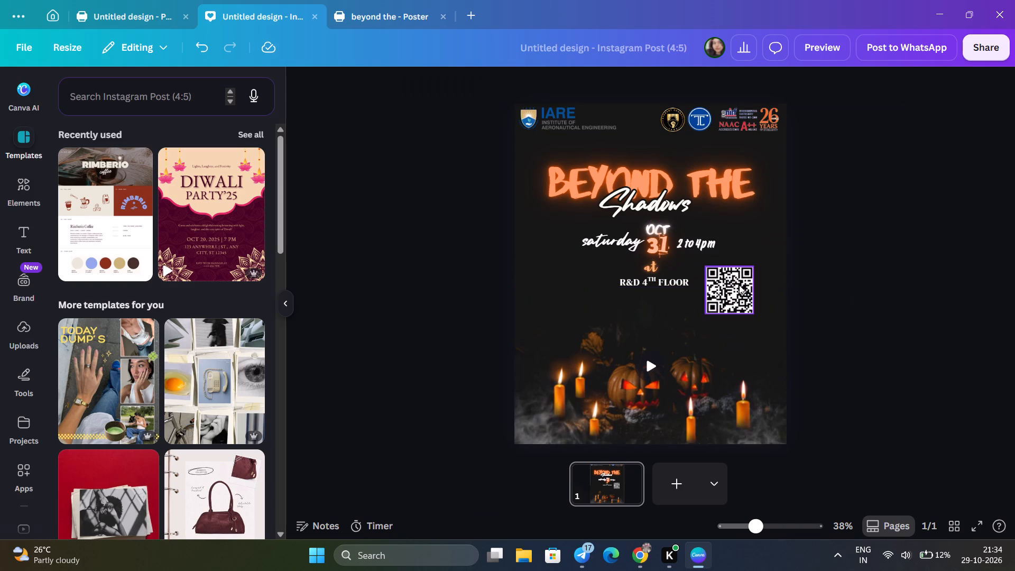
# Add a new text box reading "Scan to register" to the Instagram post.
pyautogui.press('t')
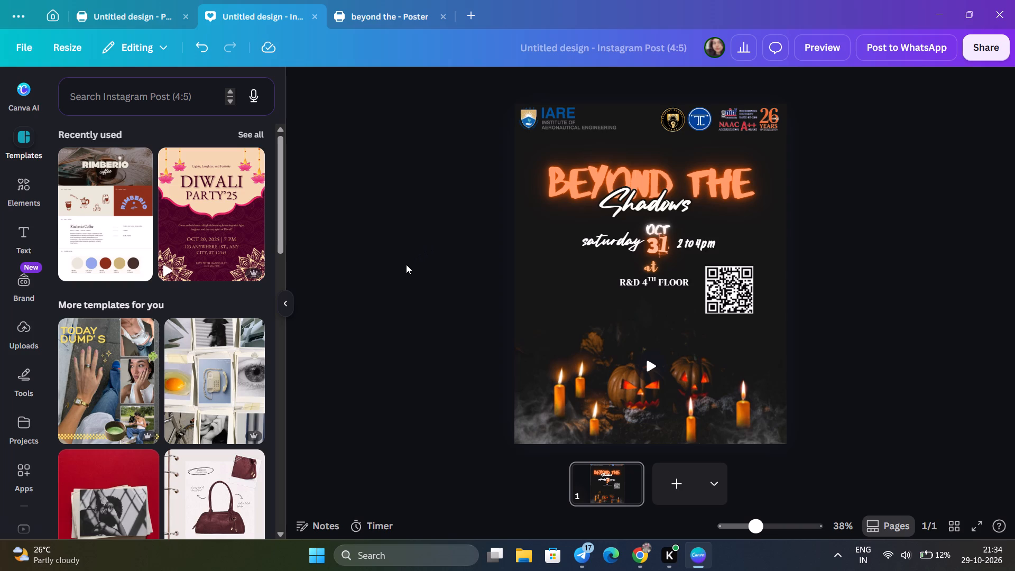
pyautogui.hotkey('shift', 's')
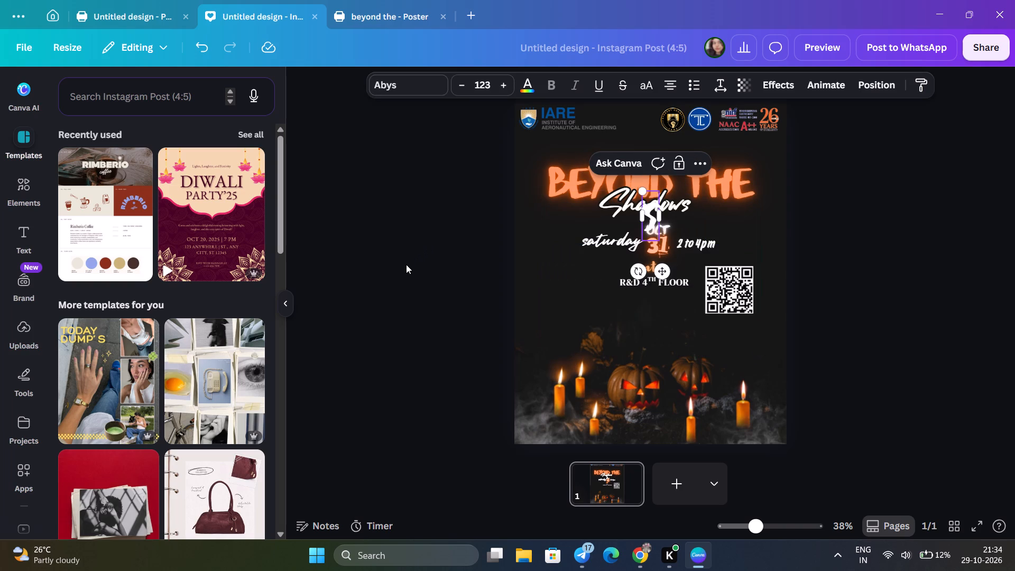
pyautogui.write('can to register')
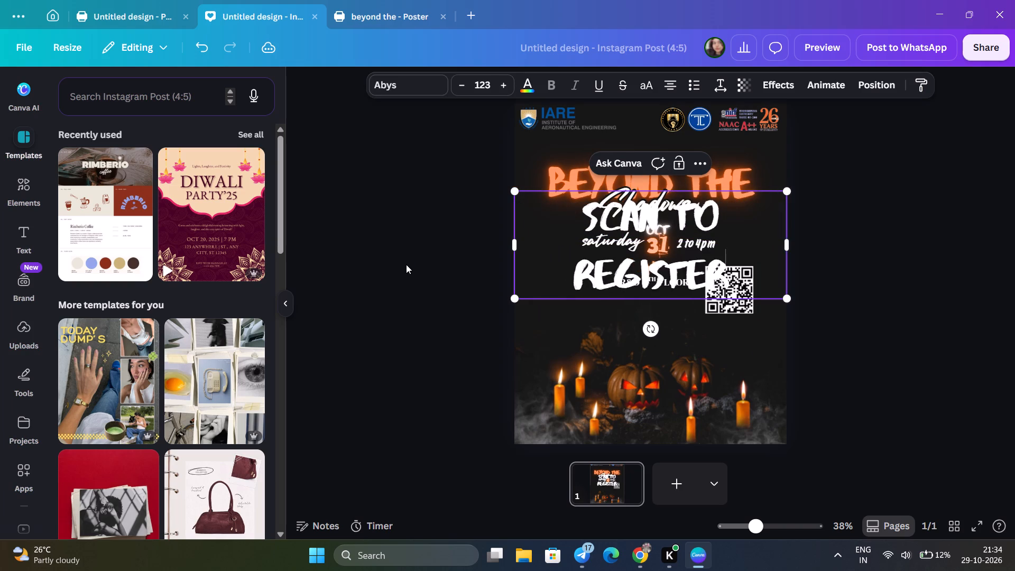
# Reduce the "Scan to register" font size to 120 and select all of its text.
pyautogui.tripleClick(464, 89)
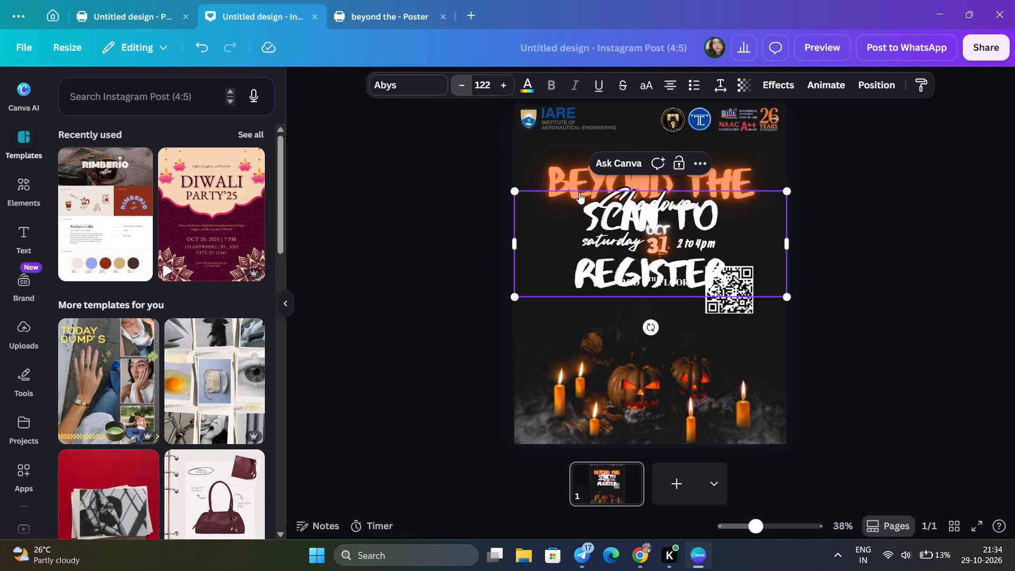
pyautogui.click(614, 224)
pyautogui.hotkey('ctrl', 'a')
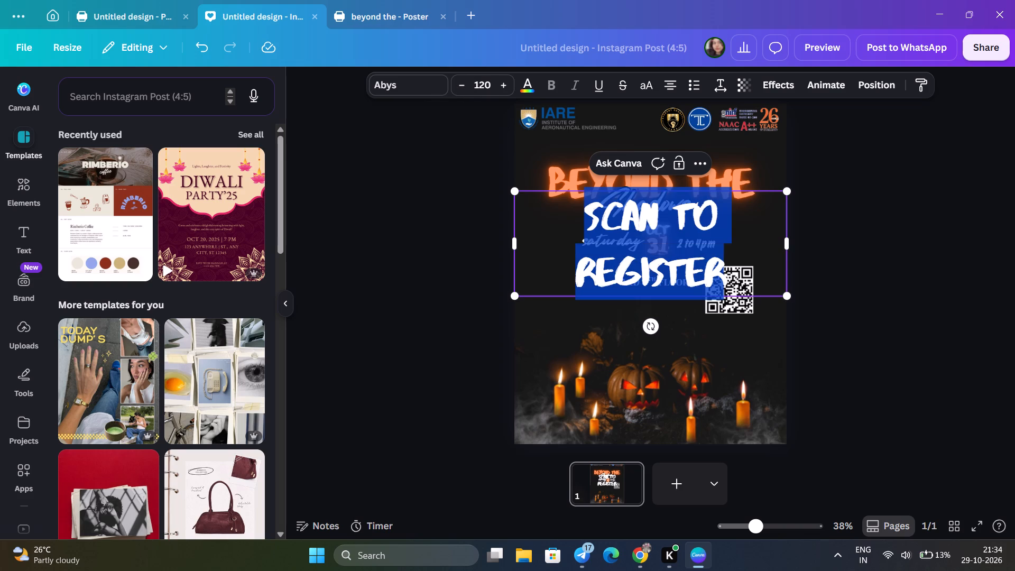
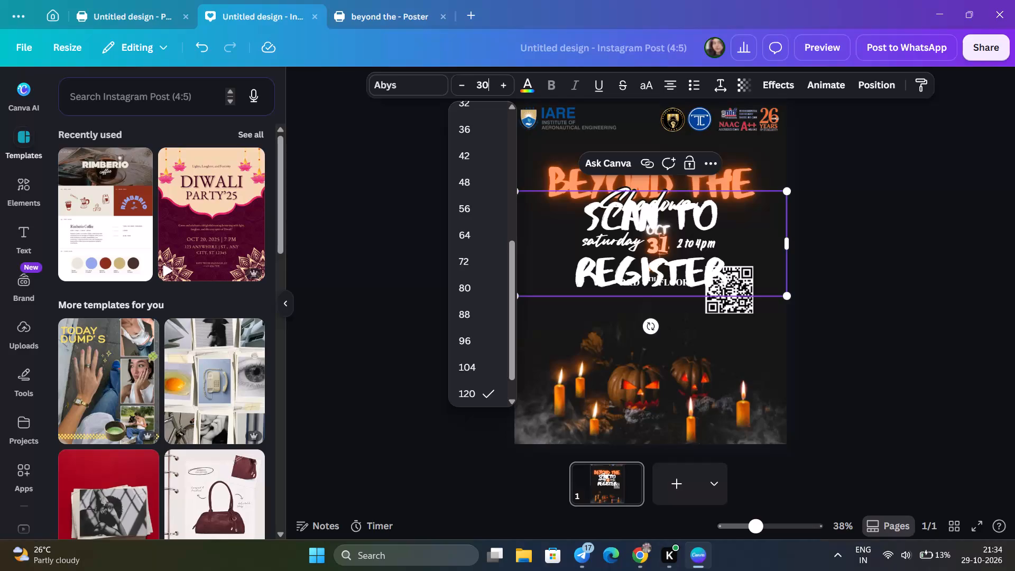
# Set the "SCAN TO REGISTER" text to size 30 and place it just beneath the QR code.
pyautogui.press('Return')
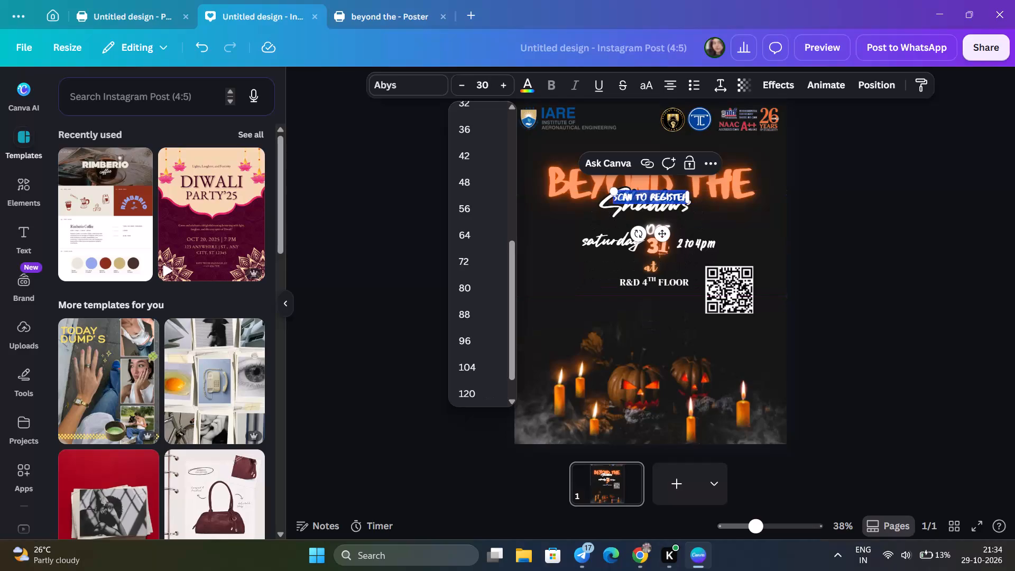
pyautogui.click(873, 246)
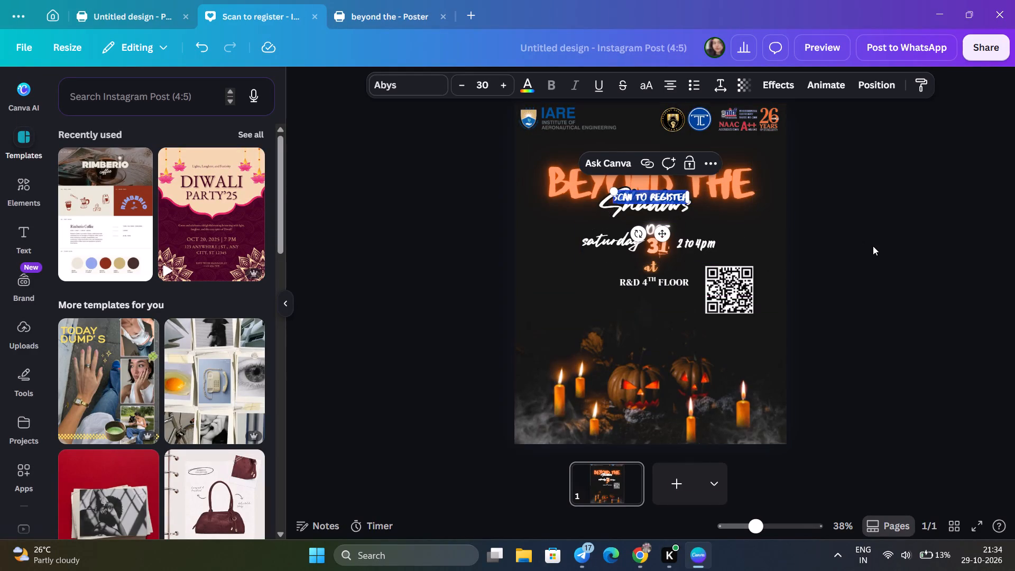
pyautogui.moveTo(669, 195); pyautogui.dragTo(741, 326)
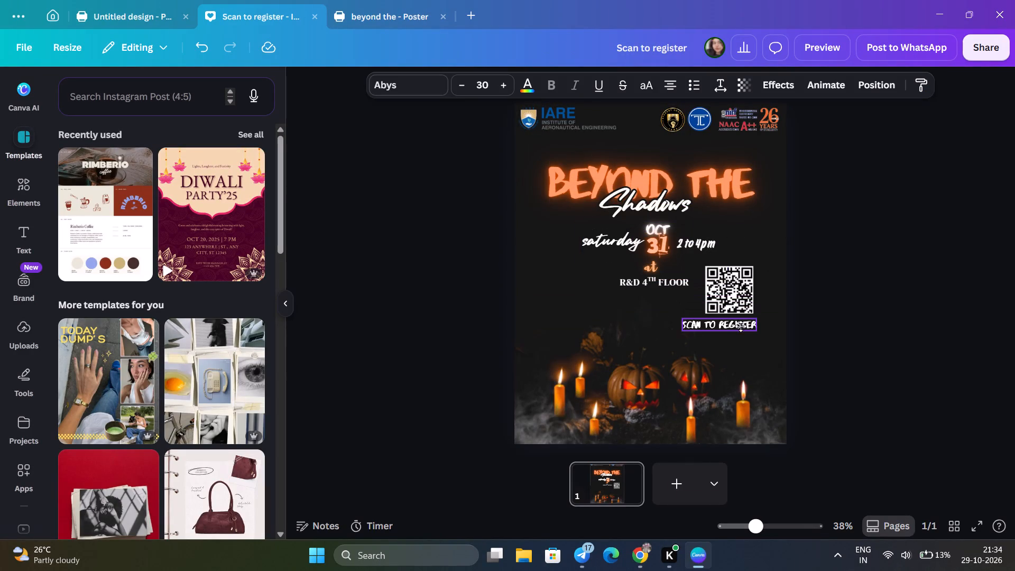
pyautogui.moveTo(741, 326); pyautogui.dragTo(746, 325)
pyautogui.click(854, 371)
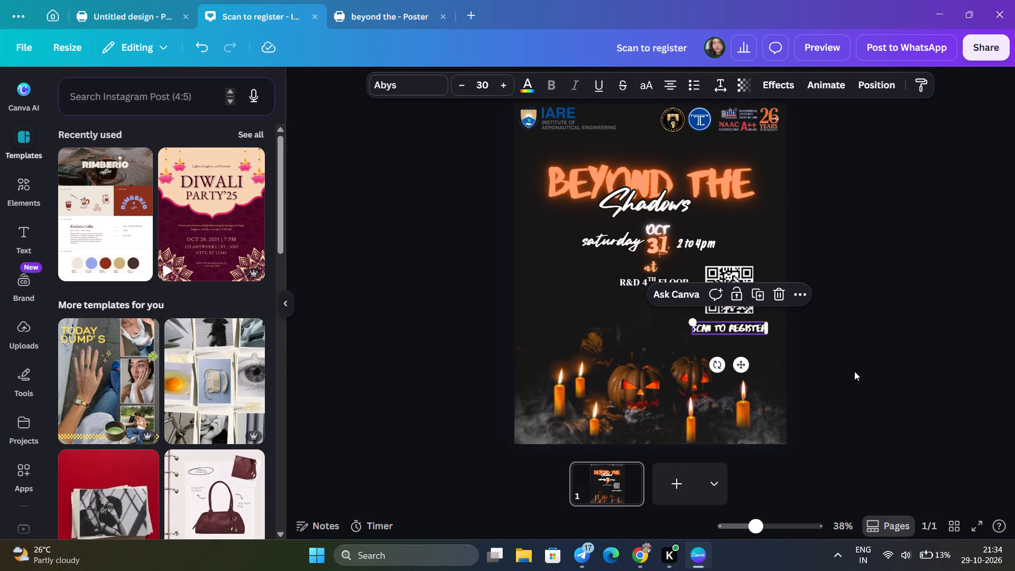
# Reduce the "SCAN TO REGISTER" caption's font size to 21, keeping it centred under the QR code.
pyautogui.click(719, 325)
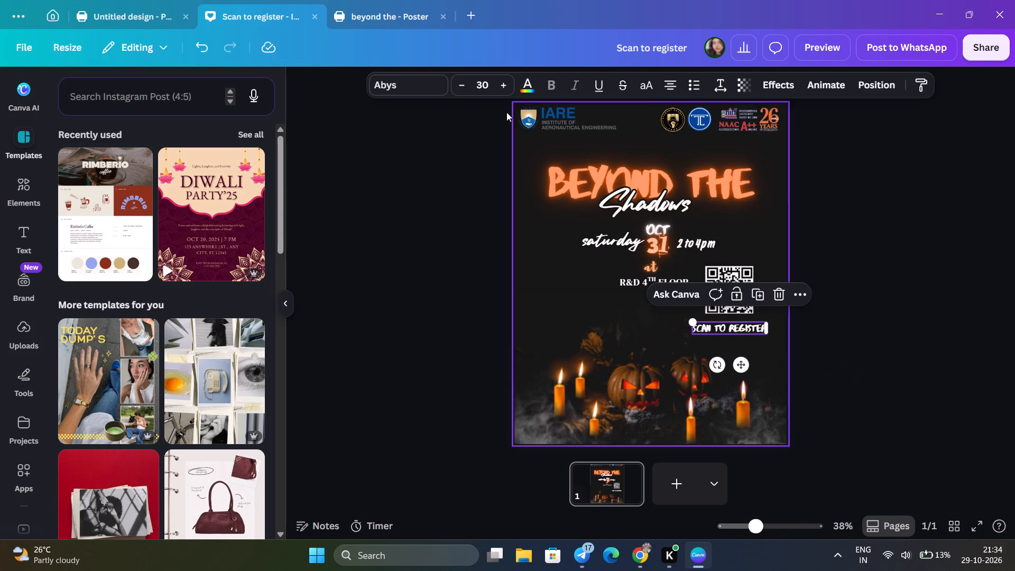
pyautogui.tripleClick(458, 79)
pyautogui.tripleClick(458, 79)
pyautogui.tripleClick(458, 79)
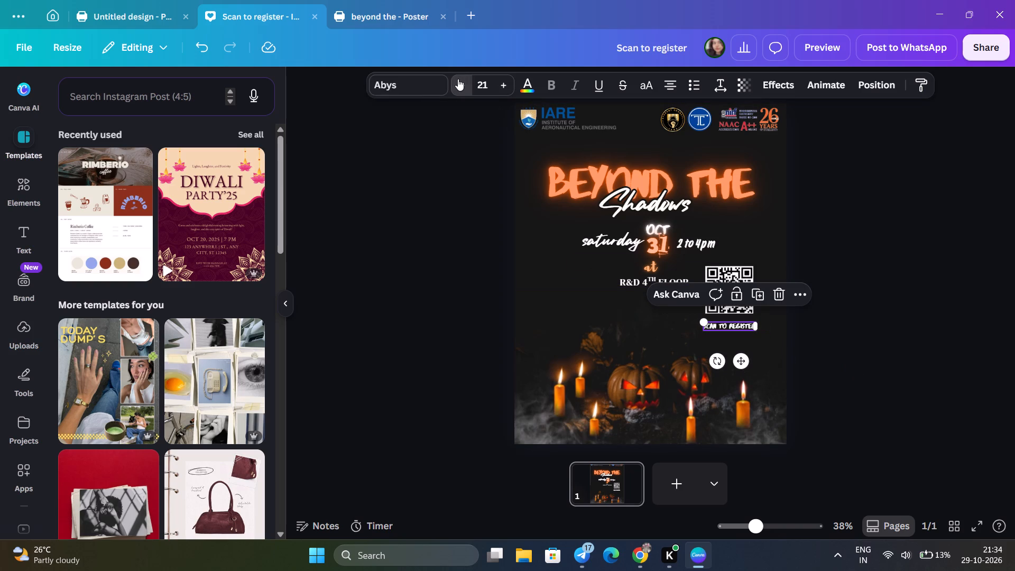
pyautogui.click(850, 310)
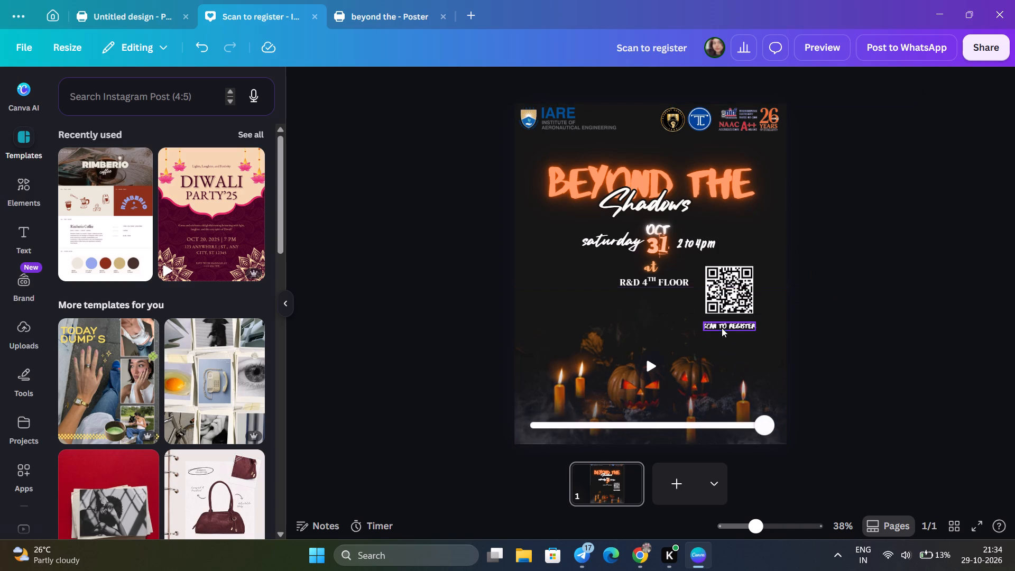
pyautogui.click(725, 324)
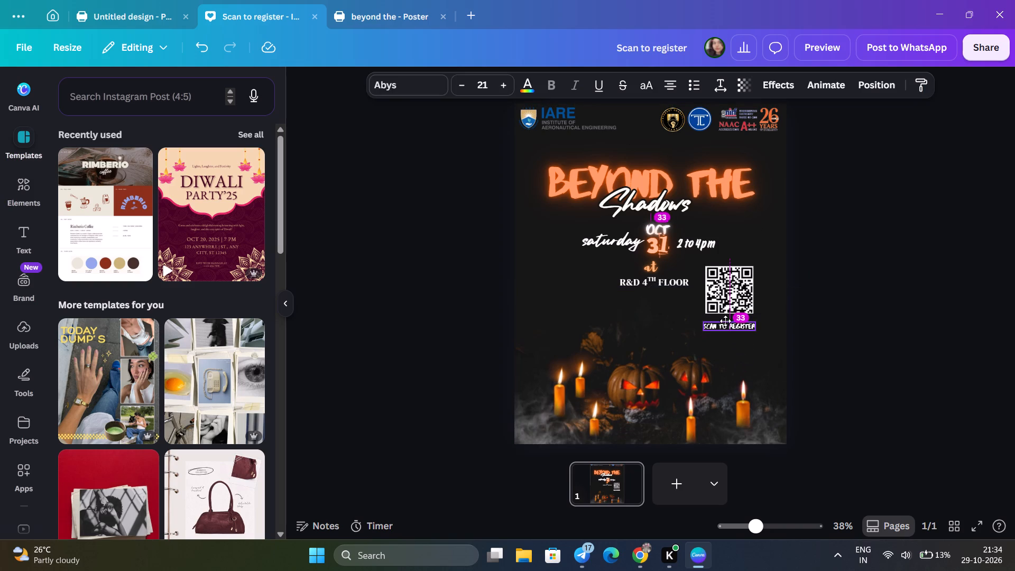
pyautogui.click(896, 353)
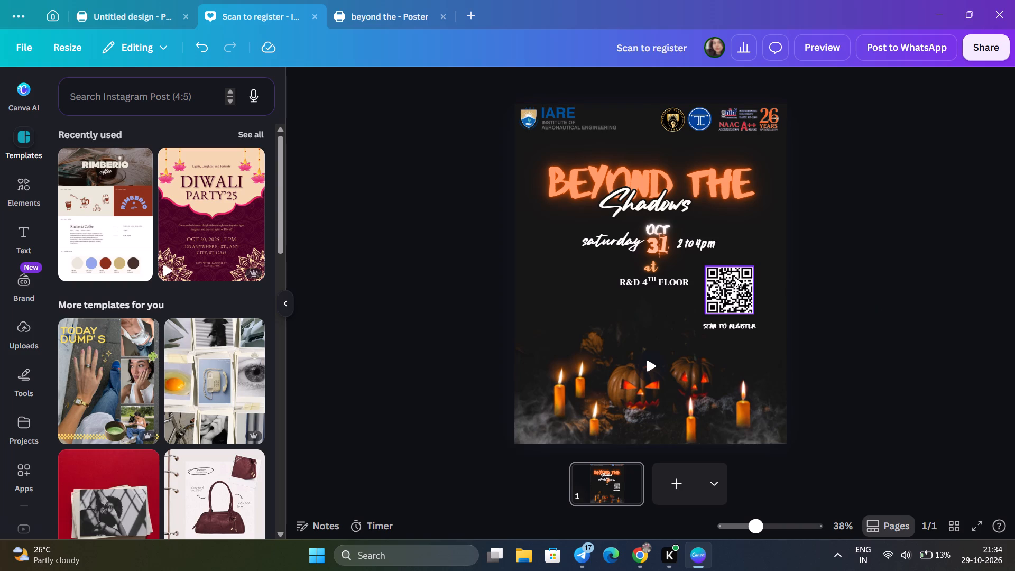
# Play the pumpkin-and-candle video on the Instagram post to check the design in motion.
pyautogui.click(650, 370)
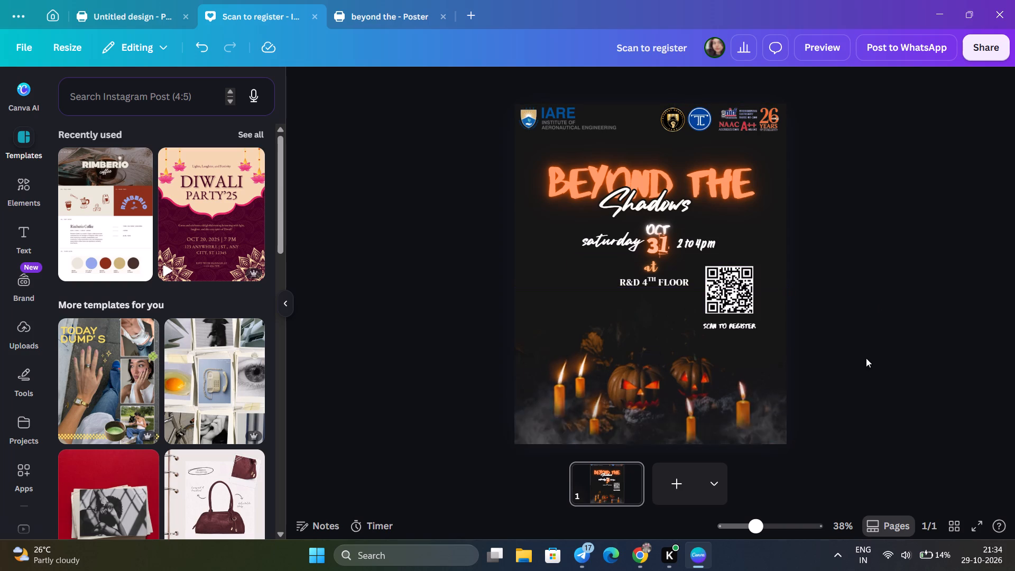
pyautogui.click(866, 358)
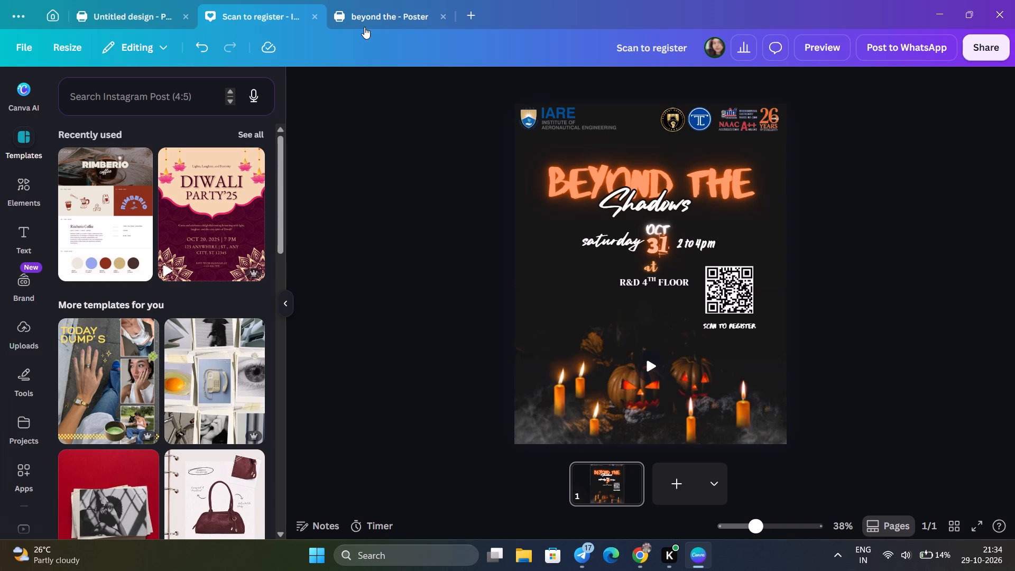
# Change the font of the "SCAN TO REGISTER" caption to DM Serif Display.
pyautogui.click(670, 281)
pyautogui.click(732, 325)
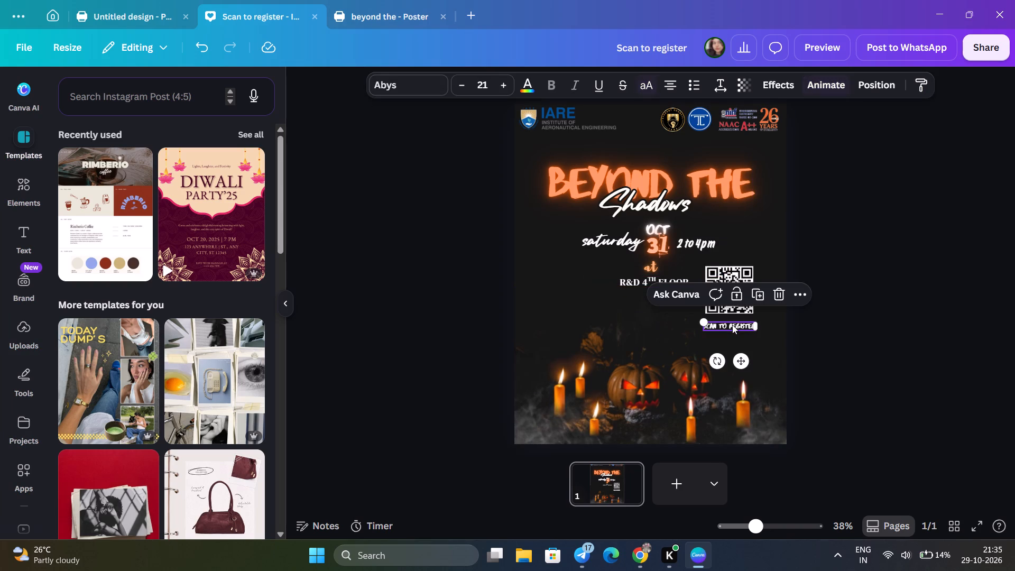
pyautogui.click(385, 89)
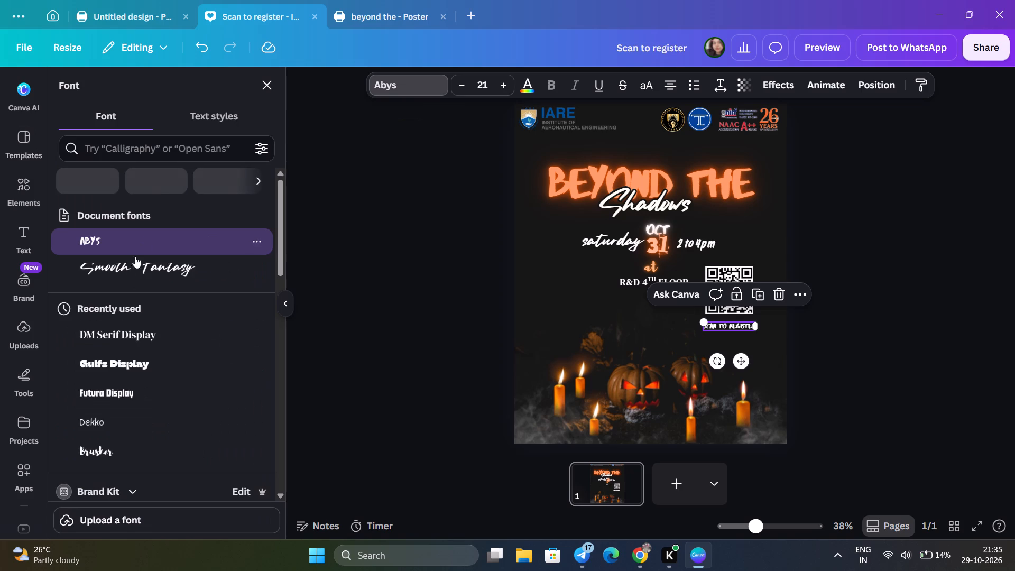
pyautogui.click(128, 327)
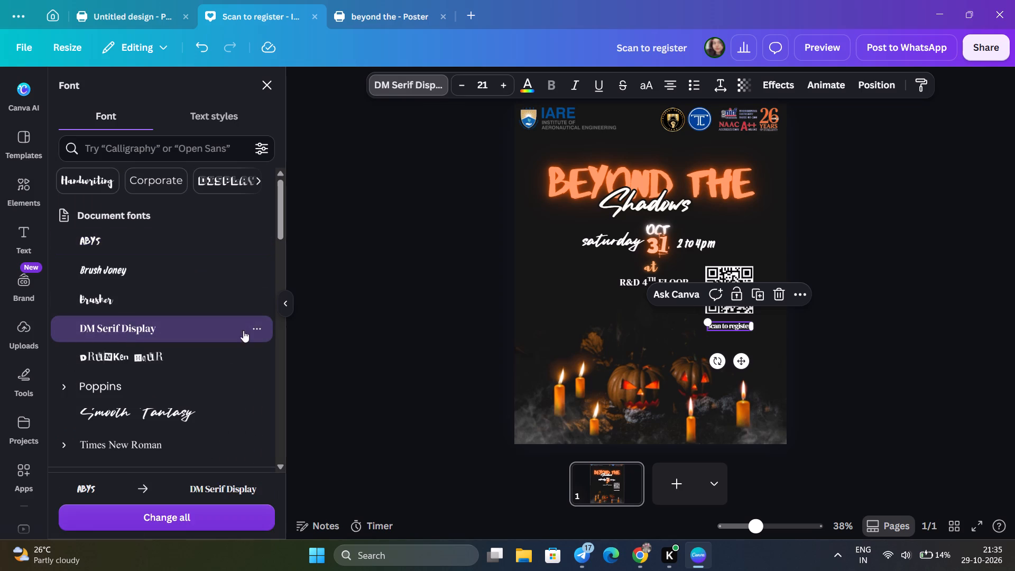
pyautogui.click(876, 344)
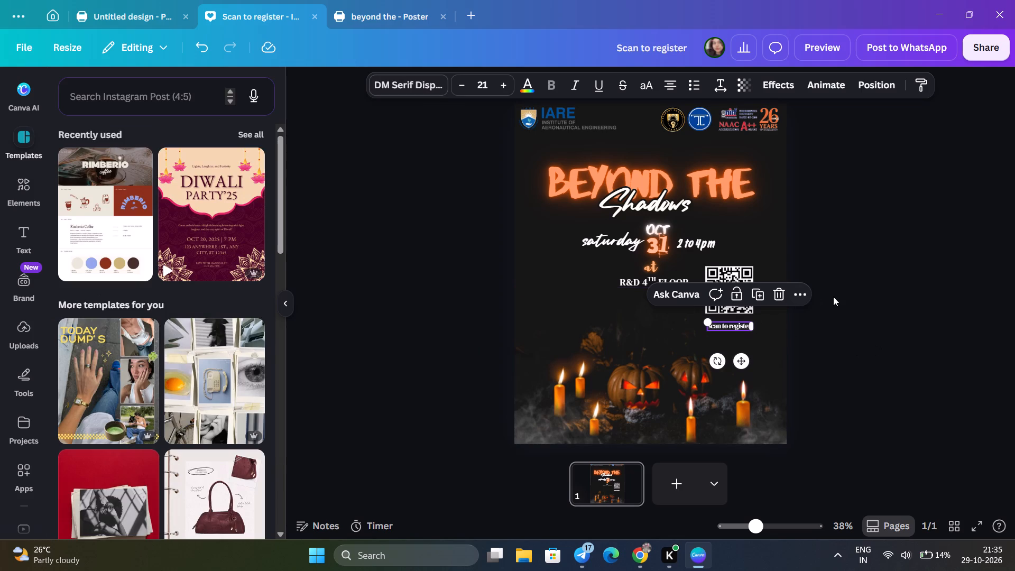
pyautogui.click(833, 297)
# Move the "Scan to register" caption up slightly so it sits closer to the QR code.
pyautogui.moveTo(738, 326); pyautogui.dragTo(738, 325)
pyautogui.moveTo(738, 325); pyautogui.dragTo(738, 321)
pyautogui.click(868, 324)
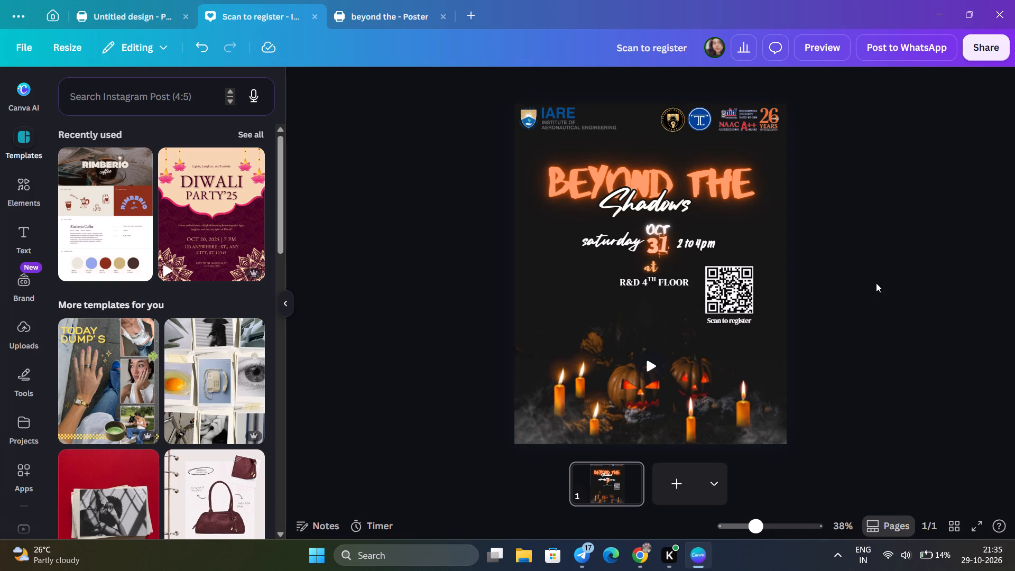
# Copy the Convener, Student Coordinator and Head of the Institution text group from page 1 of the "beyond the" poster into the Instagram post.
pyautogui.click(362, 20)
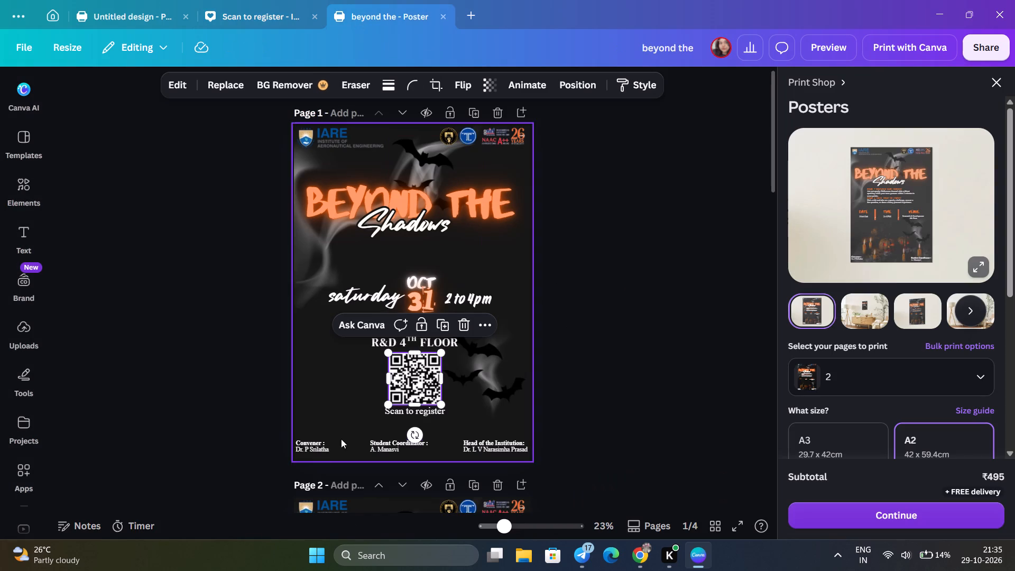
pyautogui.click(318, 450)
pyautogui.hotkey('ctrl', 'c')
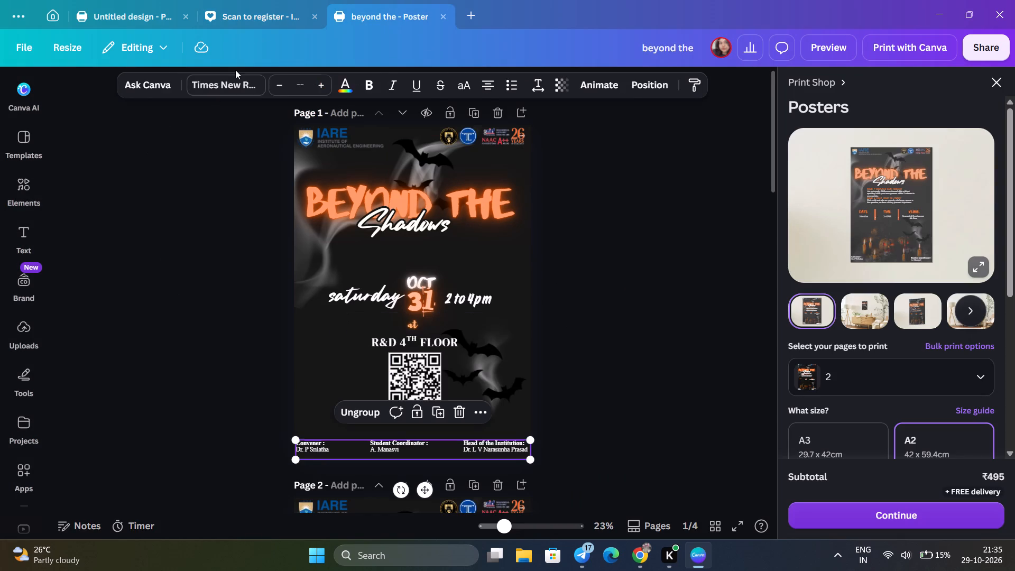
pyautogui.click(250, 26)
pyautogui.hotkey('ctrl', 'v')
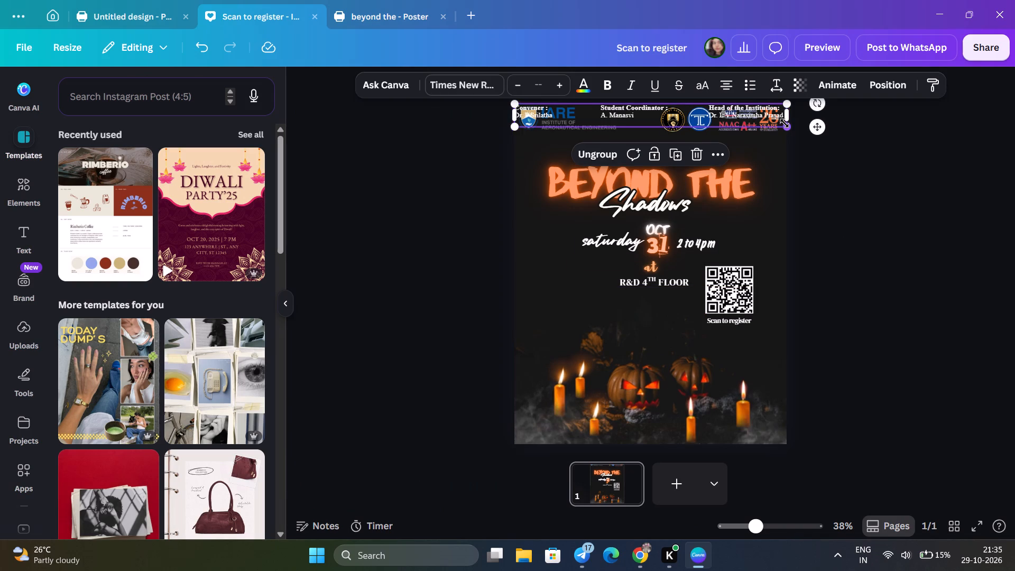
# Place the Convener, Student Coordinator and Head of the Institution group along the page's bottom edge, scaled to the full page width.
pyautogui.moveTo(785, 123); pyautogui.dragTo(631, 123)
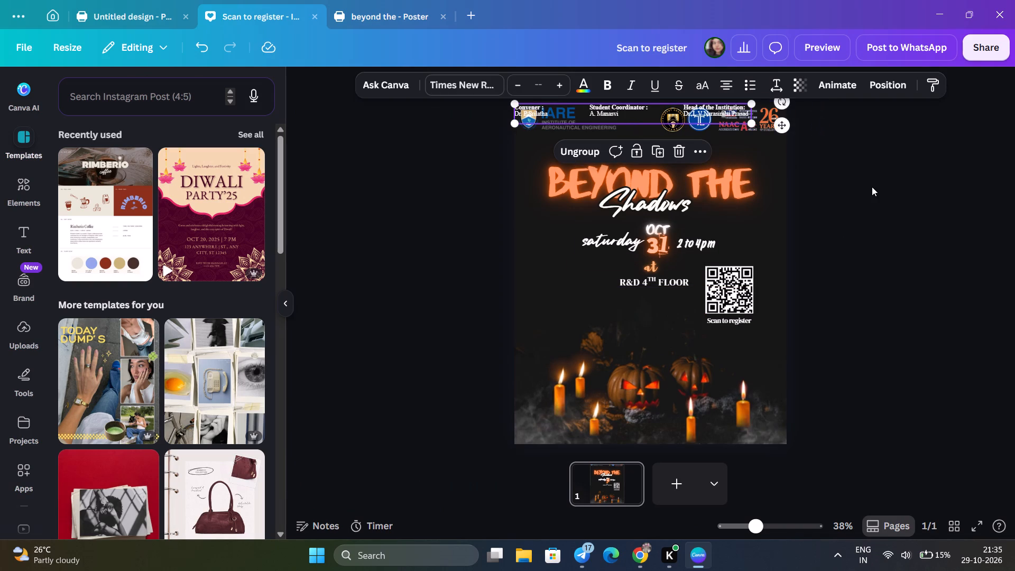
pyautogui.click(872, 187)
pyautogui.moveTo(724, 111); pyautogui.dragTo(732, 408)
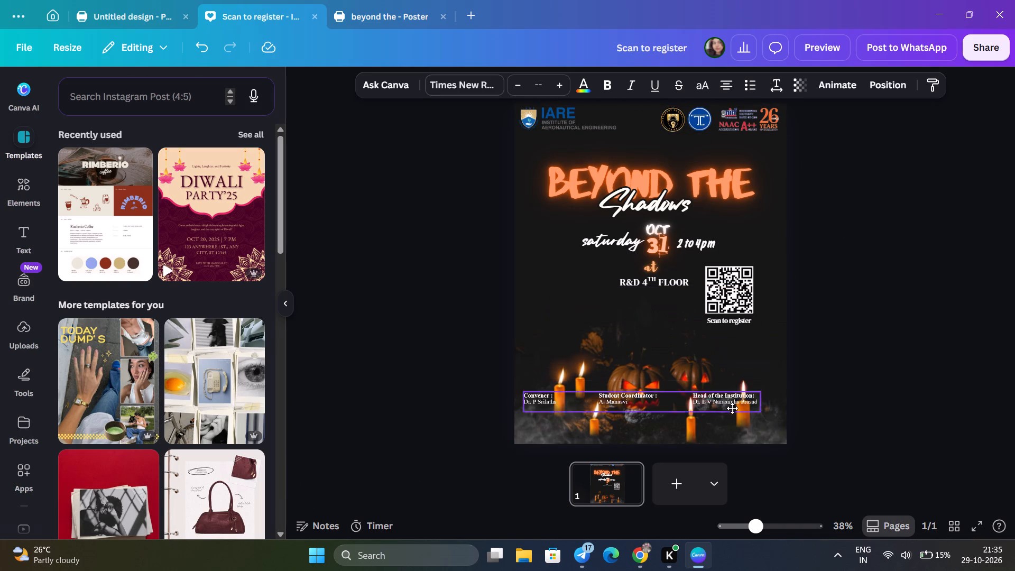
pyautogui.moveTo(732, 408); pyautogui.dragTo(723, 430)
pyautogui.moveTo(753, 423); pyautogui.dragTo(788, 422)
pyautogui.click(904, 408)
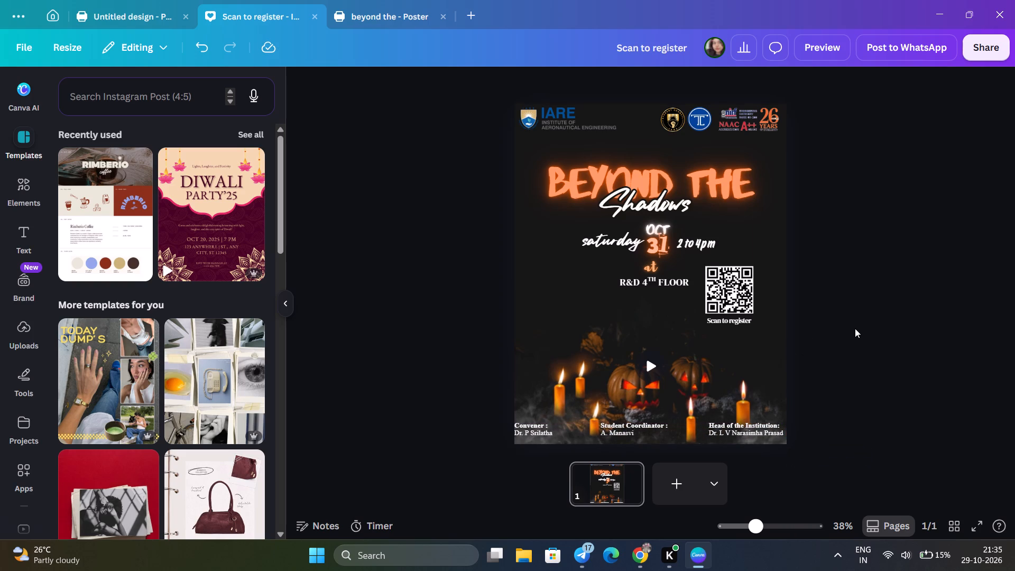
# Copy the bats graphic behind the title on page 1 of the "beyond the" poster into the Instagram post.
pyautogui.click(380, 8)
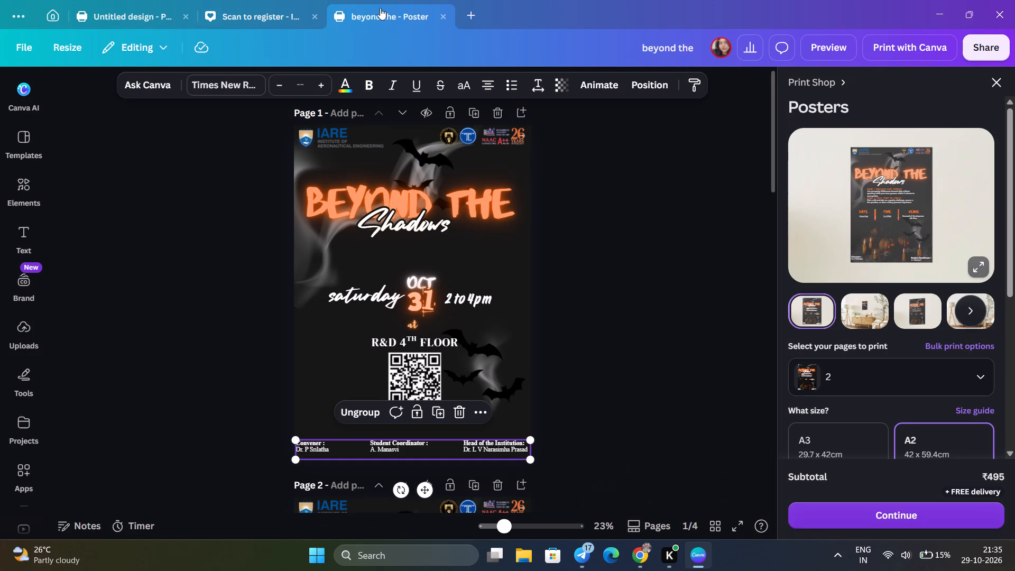
pyautogui.click(425, 160)
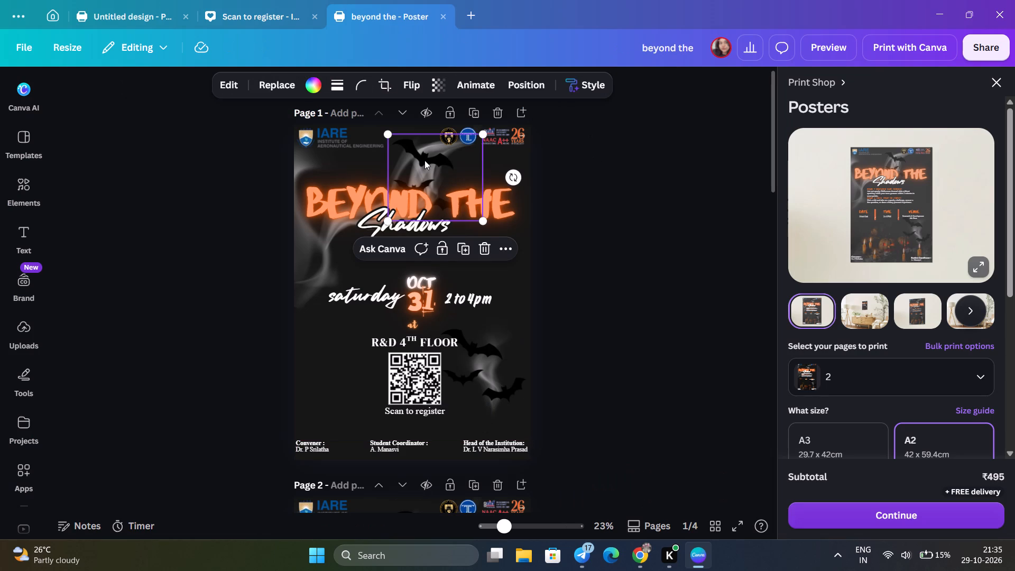
pyautogui.hotkey('ctrl', 'c')
pyautogui.click(269, 21)
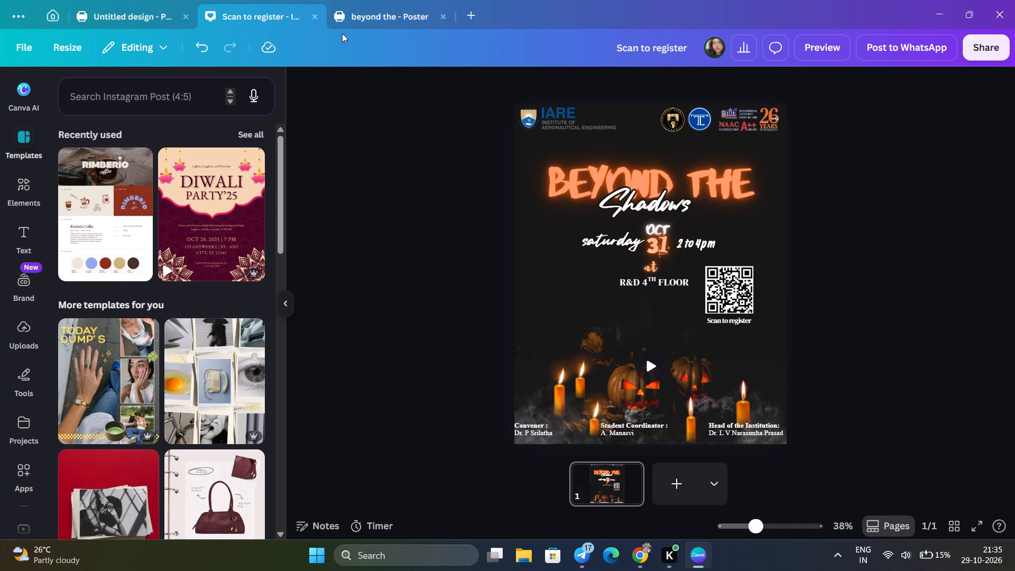
pyautogui.hotkey('ctrl', 'v')
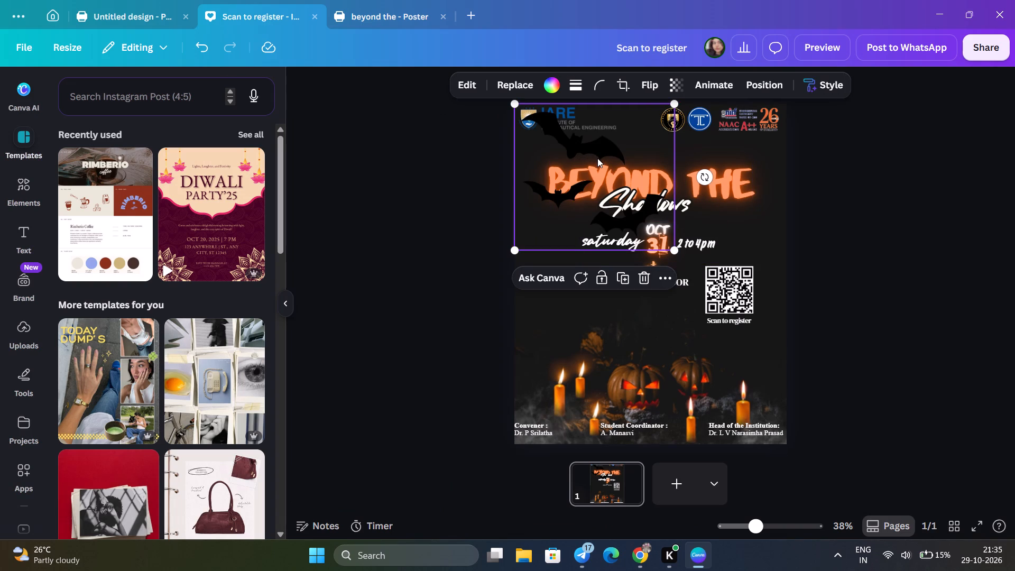
# Reorder the bats graphic's layer to sit below the pumpkin-and-candle video, directly above the dark background.
pyautogui.hotkey('alt', '1')
pyautogui.click(181, 209)
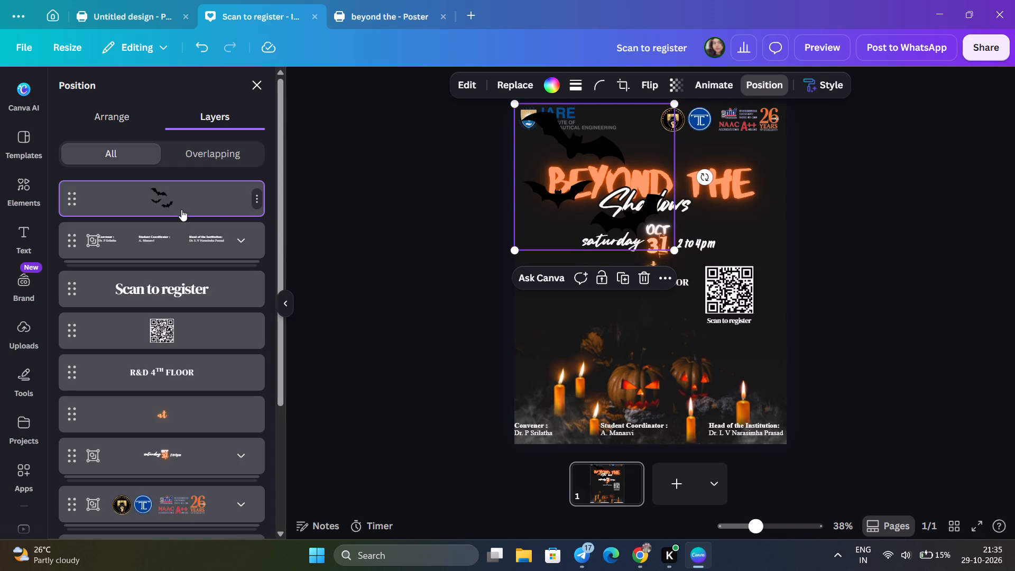
pyautogui.moveTo(153, 188); pyautogui.dragTo(142, 403)
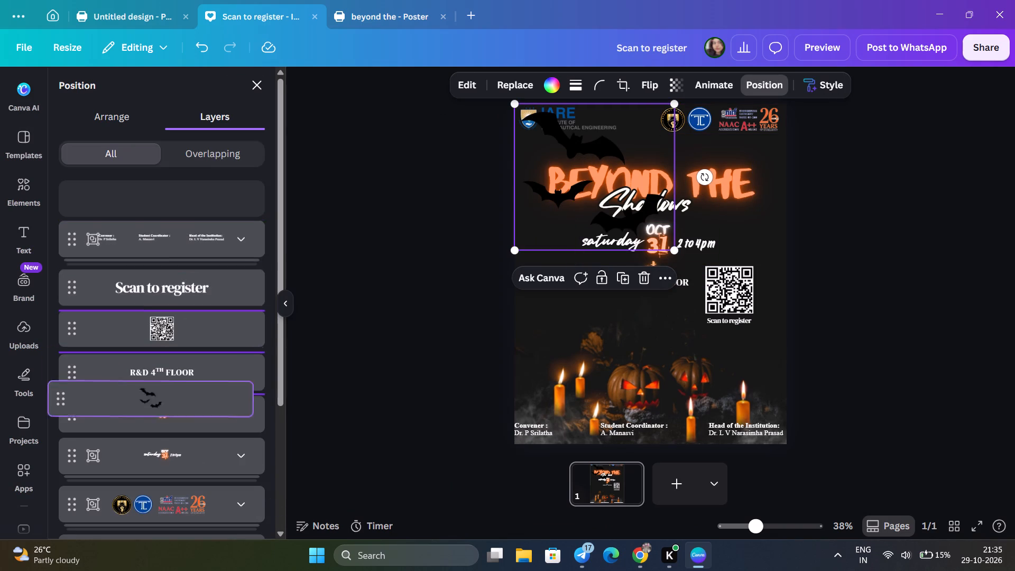
pyautogui.moveTo(142, 403); pyautogui.dragTo(155, 537)
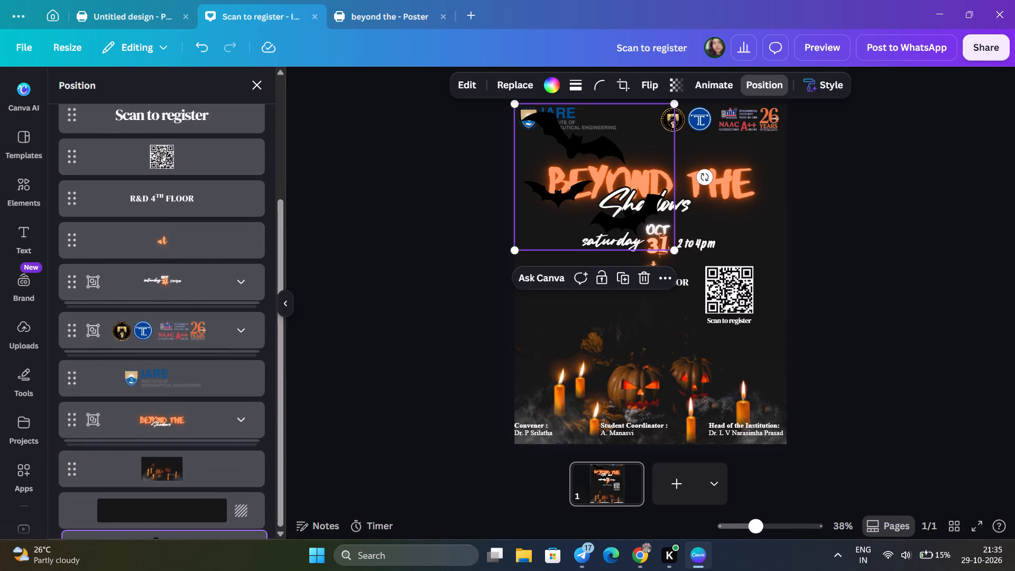
pyautogui.moveTo(155, 537); pyautogui.dragTo(156, 485)
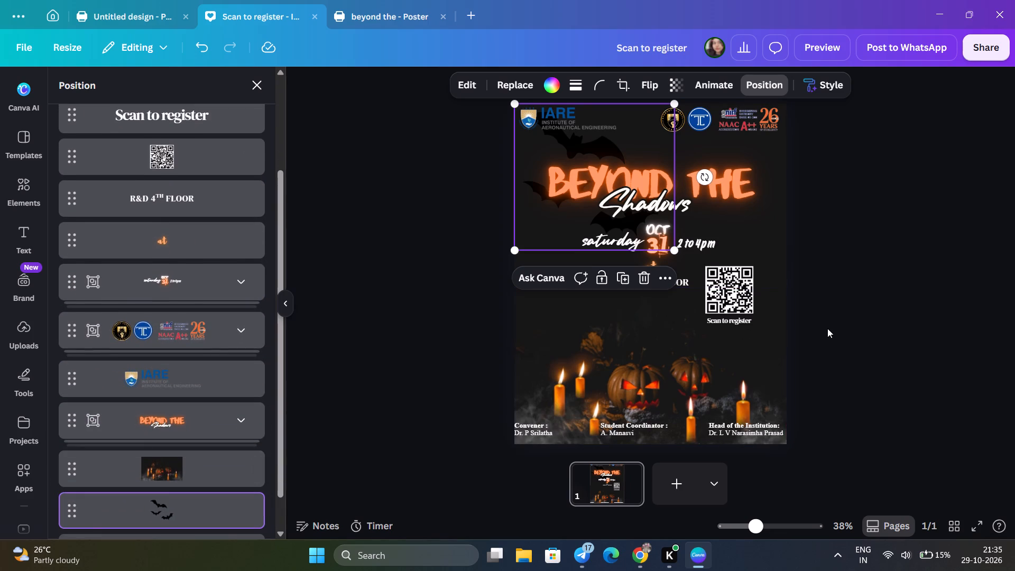
pyautogui.click(827, 328)
pyautogui.click(827, 328)
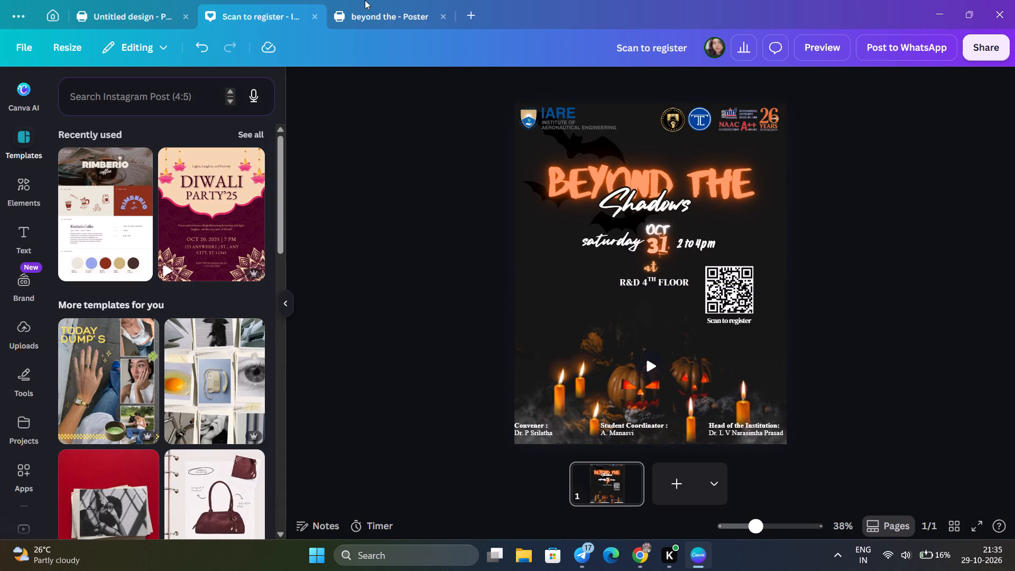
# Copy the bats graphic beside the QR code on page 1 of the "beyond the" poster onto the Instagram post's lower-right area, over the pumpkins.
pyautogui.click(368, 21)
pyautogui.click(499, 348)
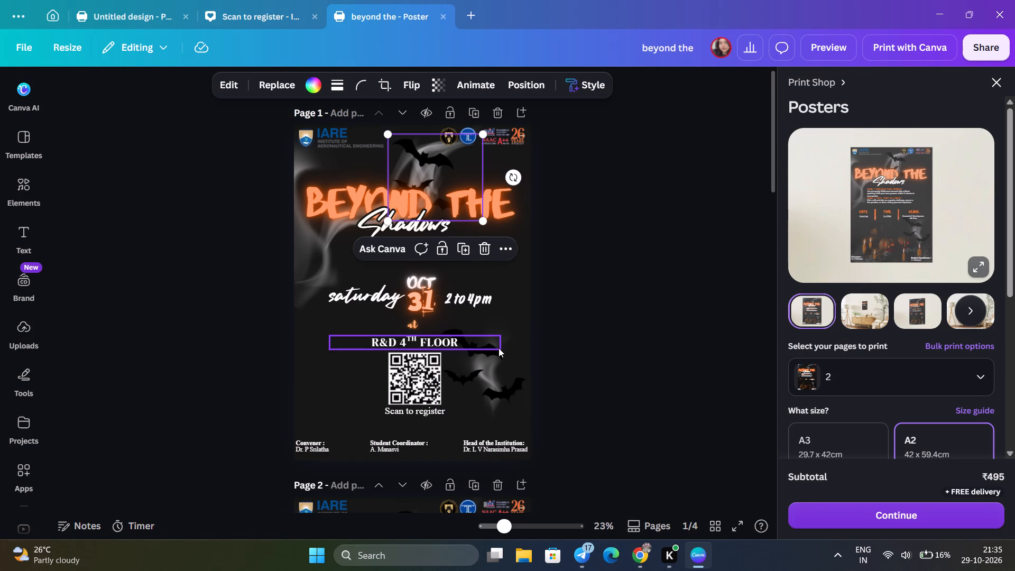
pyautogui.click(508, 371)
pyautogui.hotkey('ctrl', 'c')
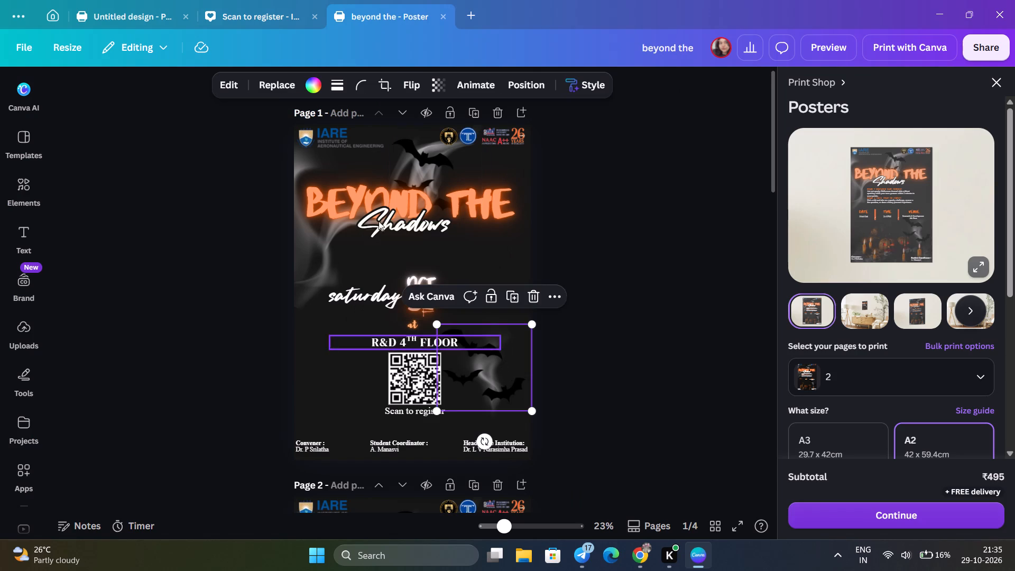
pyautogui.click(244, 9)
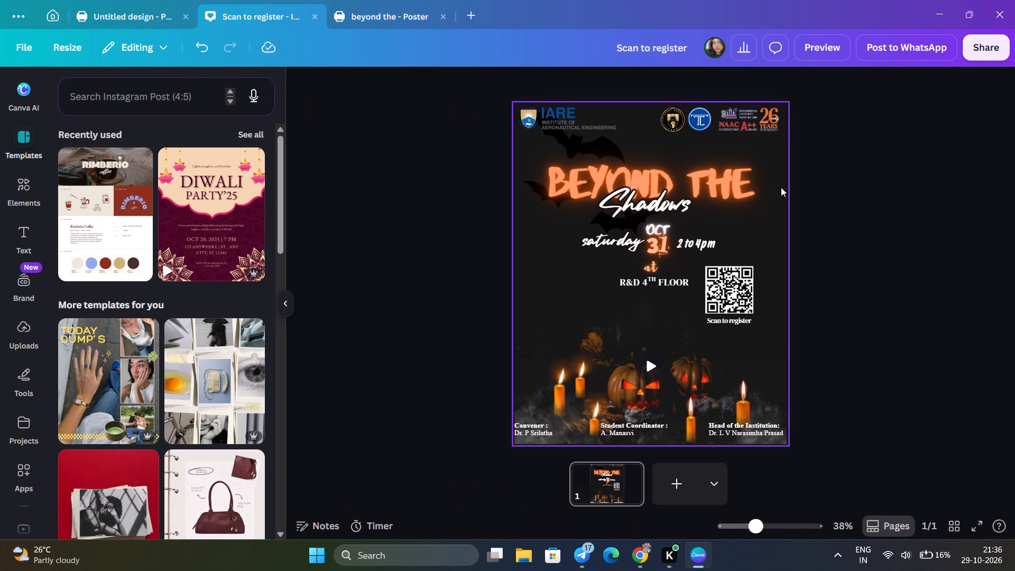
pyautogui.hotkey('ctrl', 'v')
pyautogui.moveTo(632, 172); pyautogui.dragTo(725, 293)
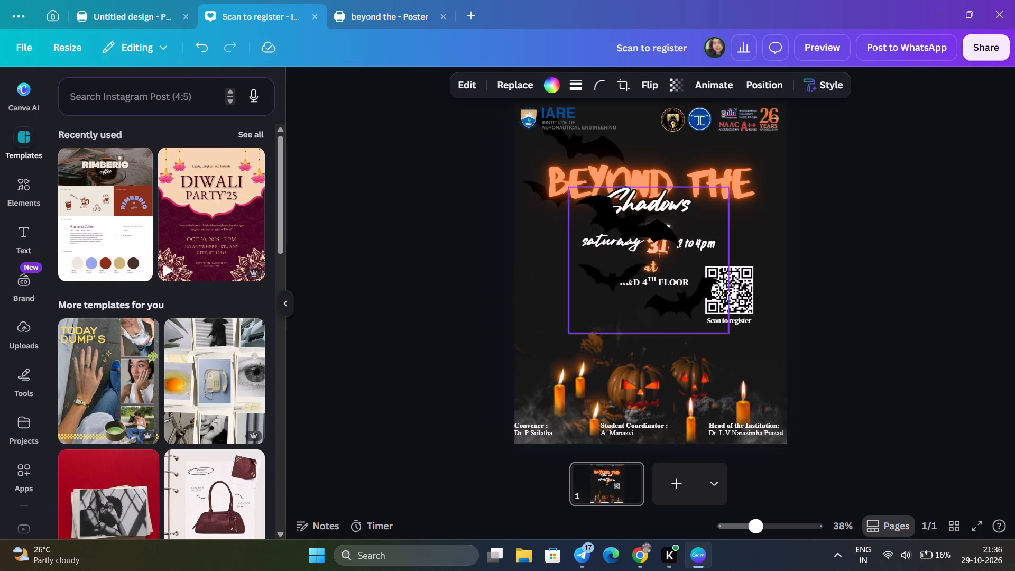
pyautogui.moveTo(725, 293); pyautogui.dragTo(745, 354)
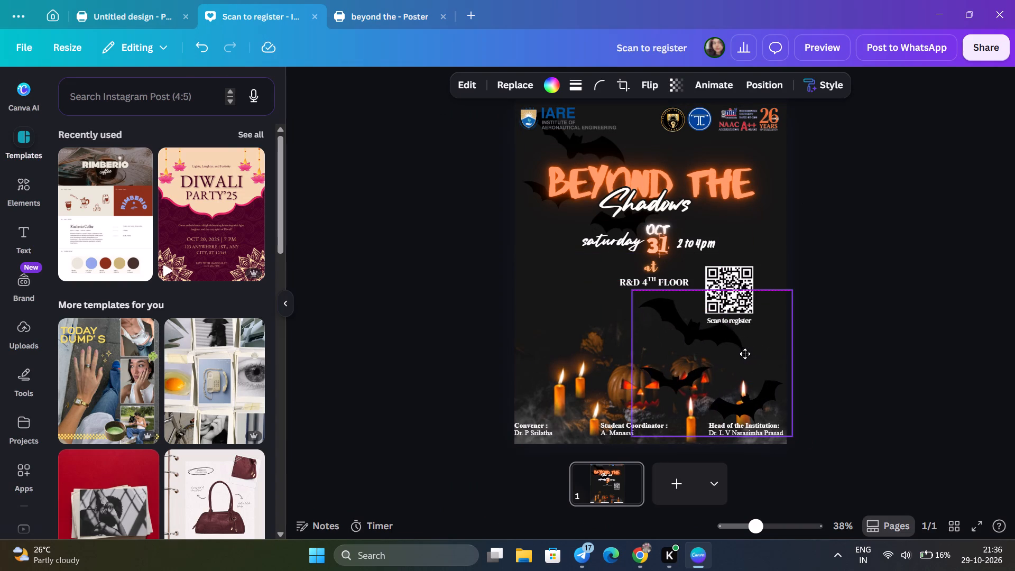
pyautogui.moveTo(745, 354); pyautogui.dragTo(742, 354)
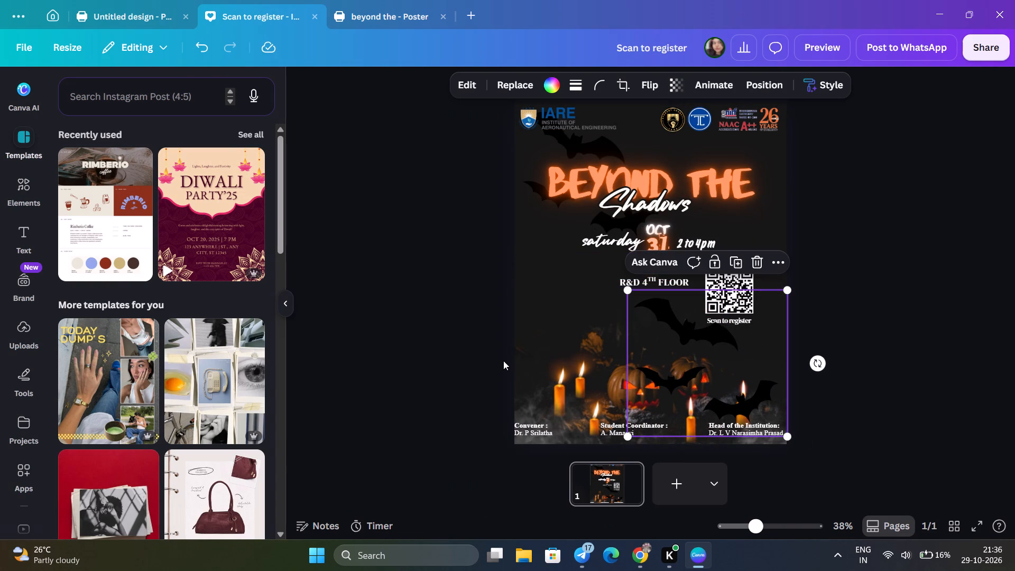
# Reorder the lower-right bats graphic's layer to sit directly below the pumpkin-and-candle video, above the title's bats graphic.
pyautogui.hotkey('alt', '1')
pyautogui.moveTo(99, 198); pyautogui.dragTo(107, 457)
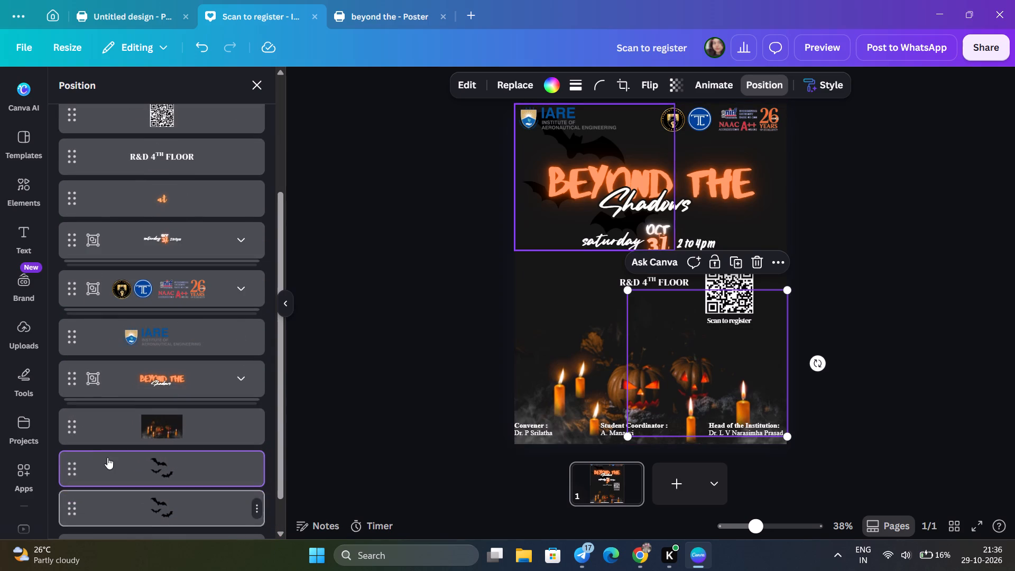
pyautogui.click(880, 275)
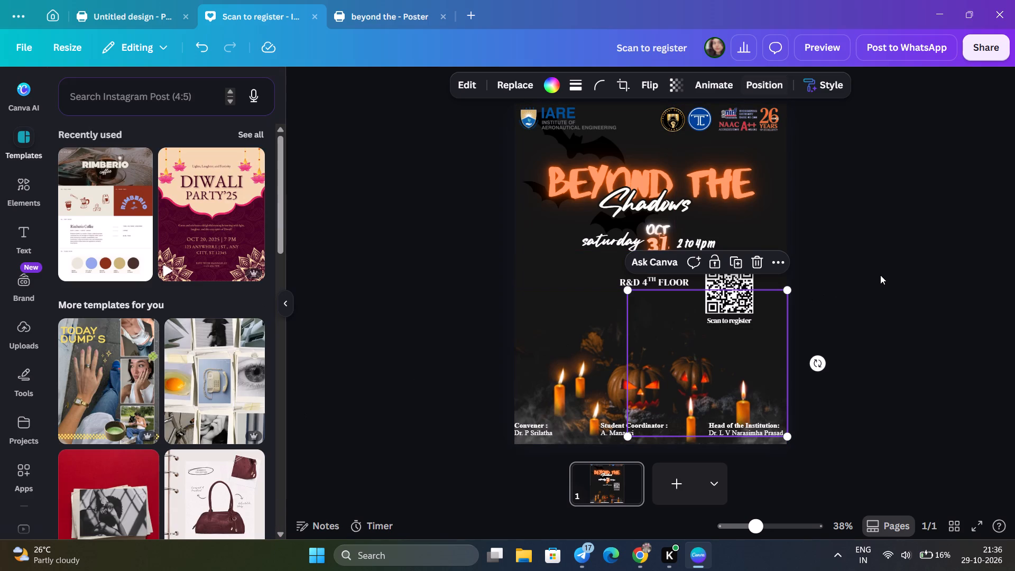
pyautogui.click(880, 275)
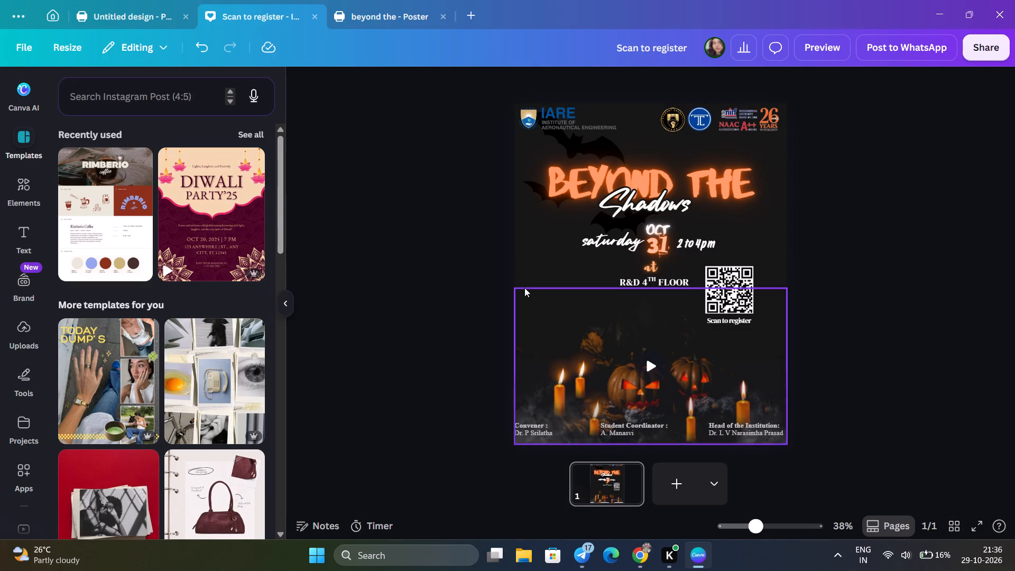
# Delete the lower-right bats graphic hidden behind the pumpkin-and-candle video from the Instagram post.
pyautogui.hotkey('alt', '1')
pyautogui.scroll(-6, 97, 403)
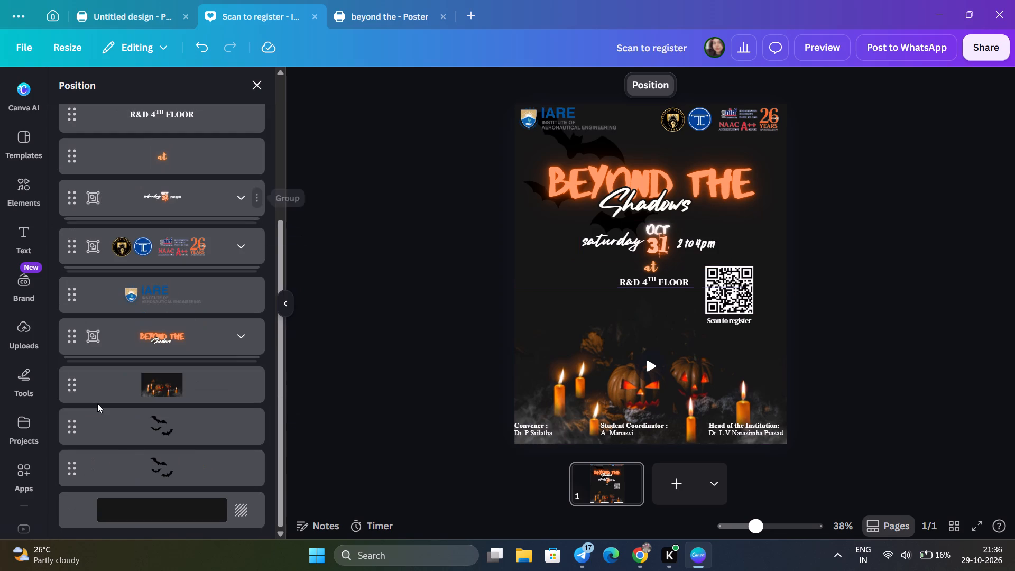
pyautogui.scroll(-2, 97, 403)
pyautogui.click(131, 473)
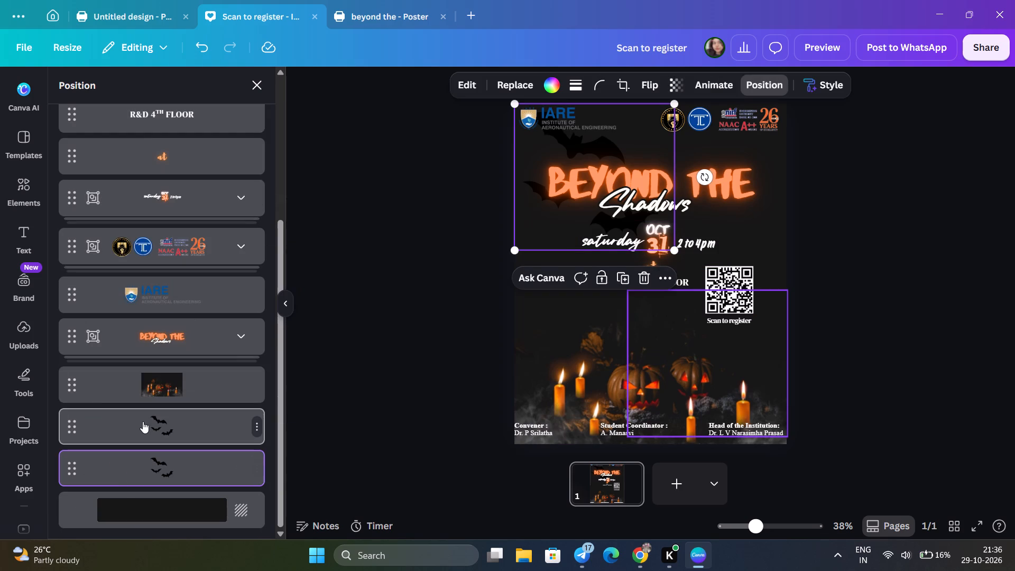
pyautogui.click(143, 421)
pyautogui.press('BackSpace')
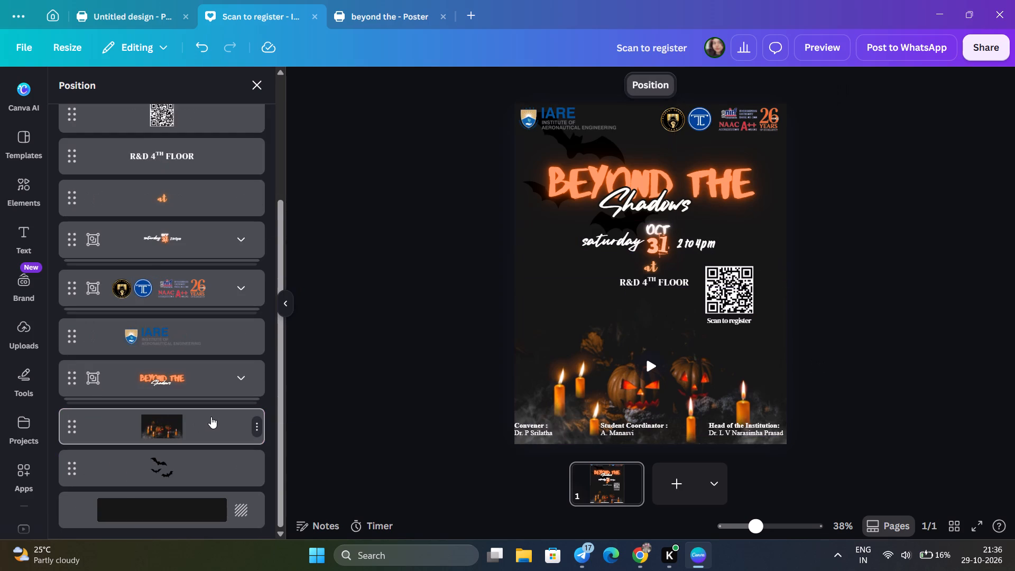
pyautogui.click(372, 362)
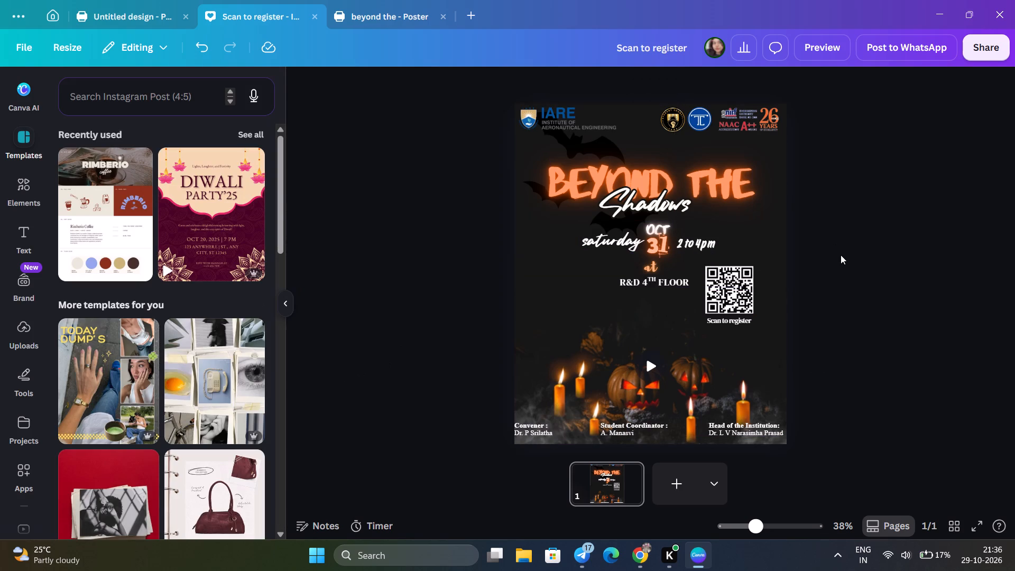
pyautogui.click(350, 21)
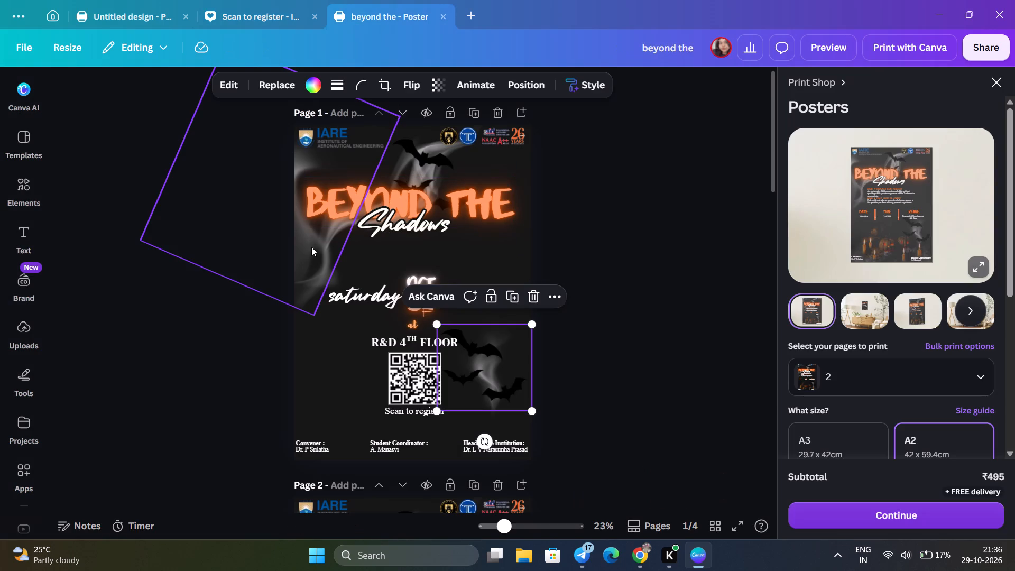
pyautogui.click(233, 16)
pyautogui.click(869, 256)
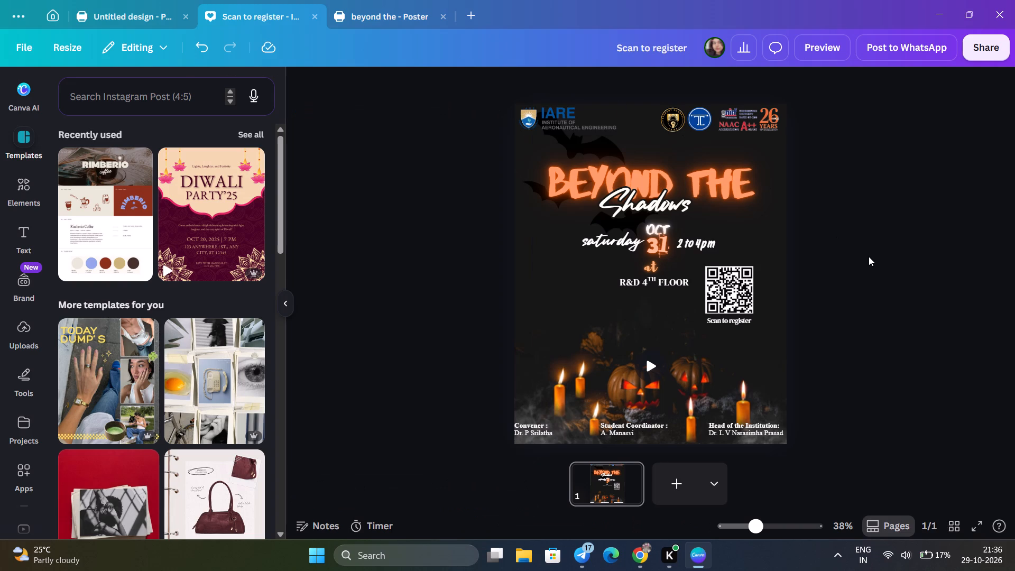
# Move the QR code slightly right, closer to the page's right edge, keeping its height on the page.
pyautogui.moveTo(733, 300); pyautogui.dragTo(741, 300)
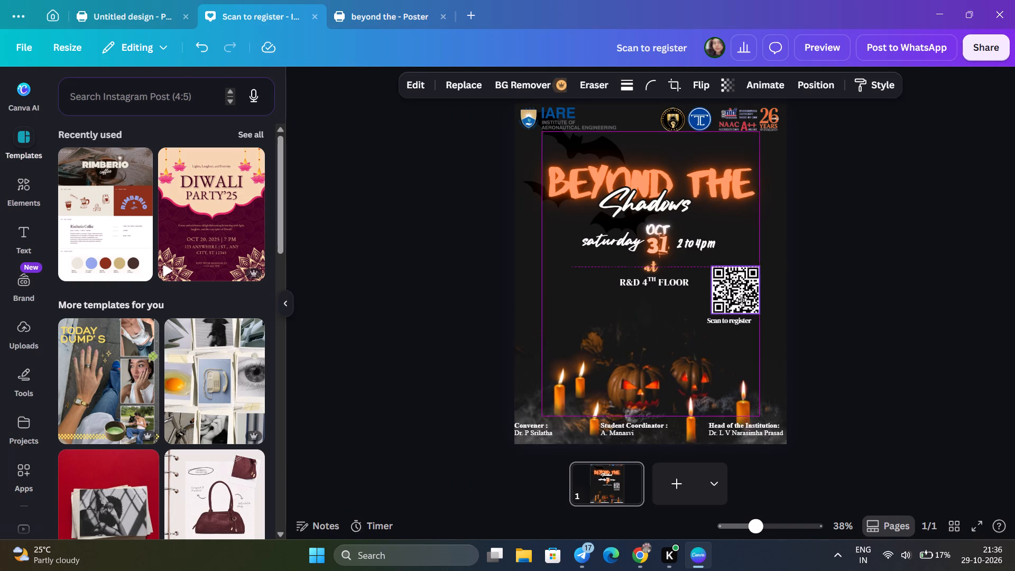
pyautogui.moveTo(741, 300); pyautogui.dragTo(748, 300)
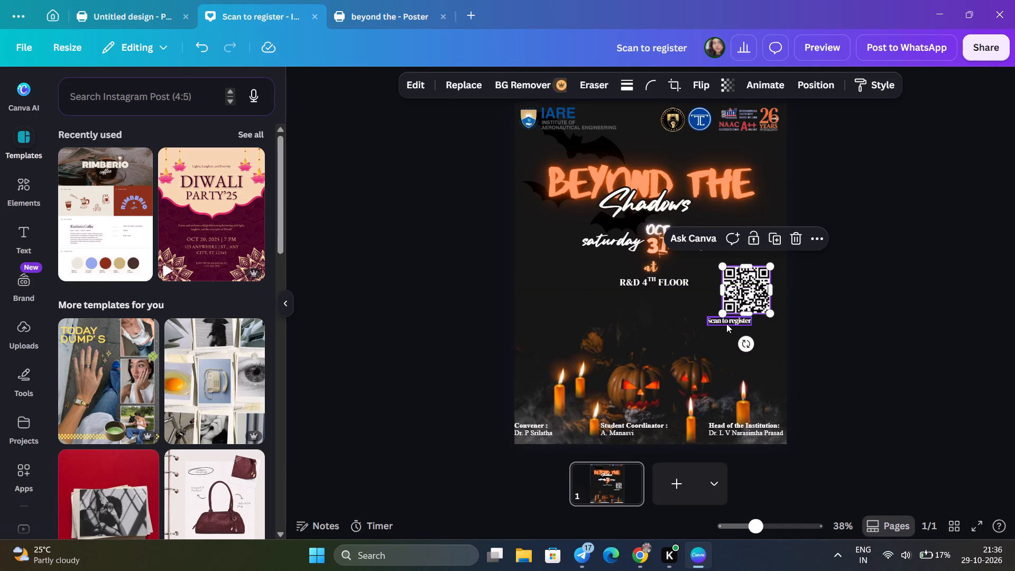
# Move the "Scan to register" caption so it sits centred just below the QR code, with a small gap.
pyautogui.moveTo(726, 324); pyautogui.dragTo(744, 326)
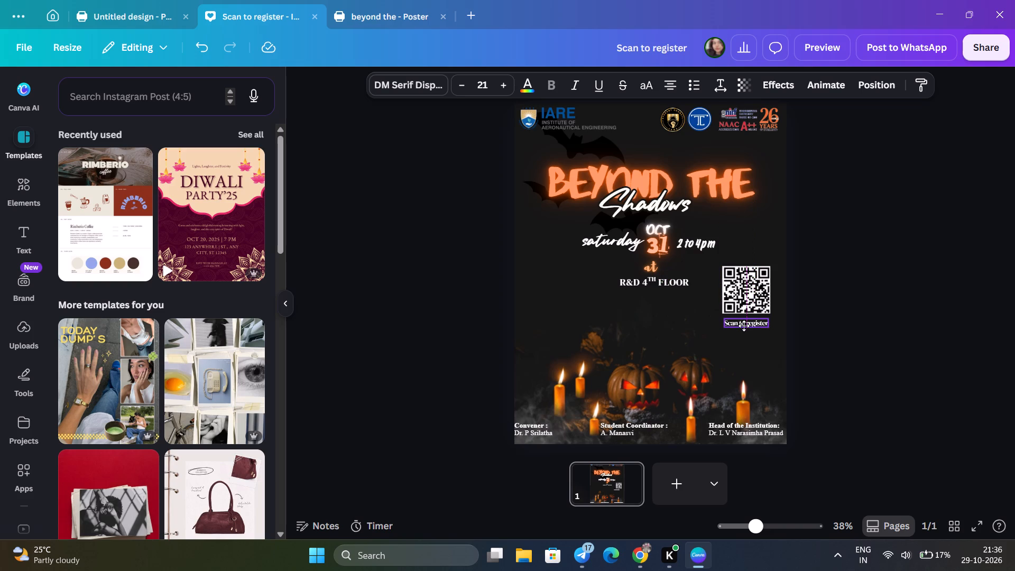
pyautogui.moveTo(744, 326); pyautogui.dragTo(743, 325)
pyautogui.click(876, 349)
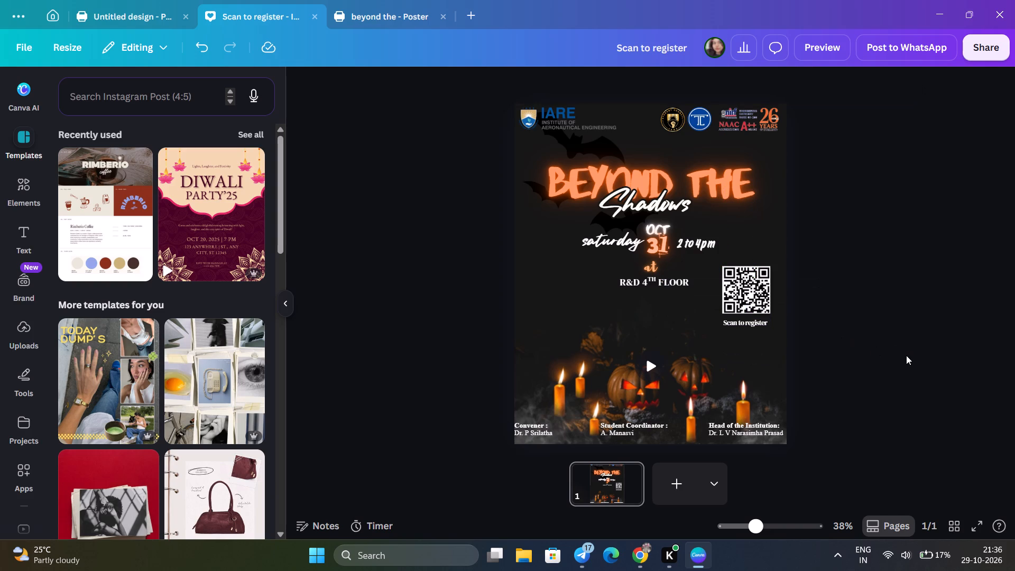
pyautogui.click(755, 319)
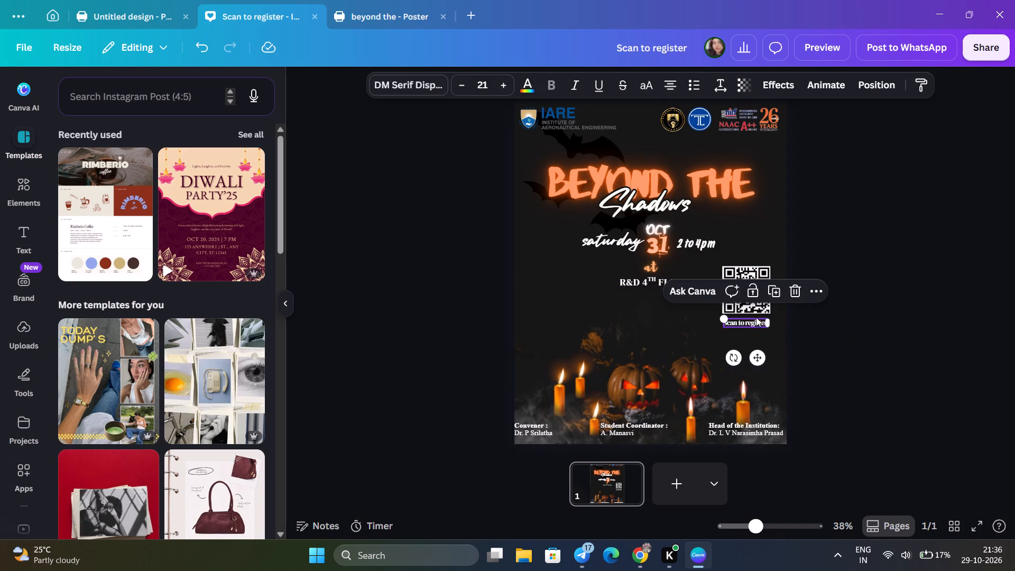
pyautogui.click(826, 326)
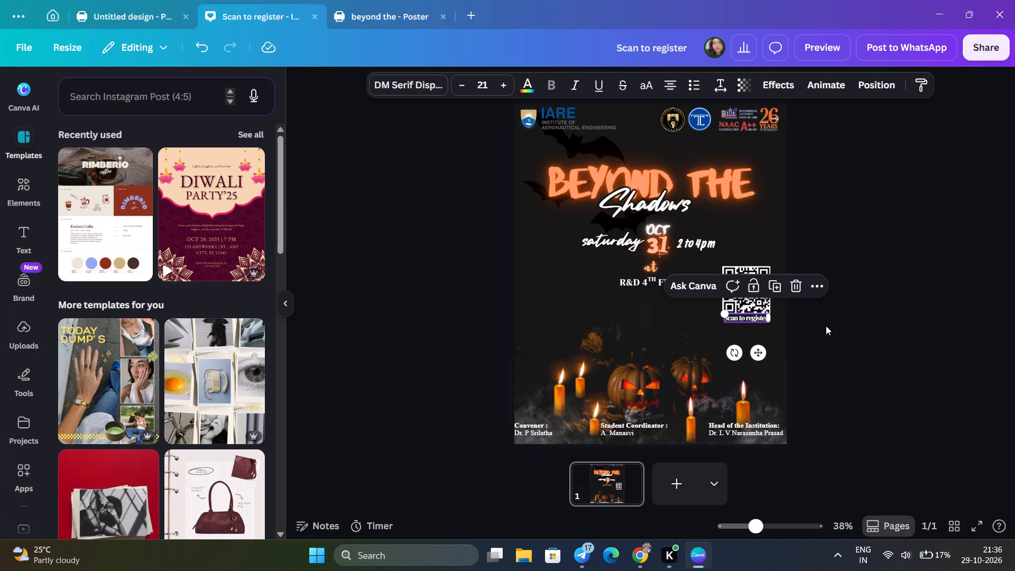
pyautogui.moveTo(746, 319); pyautogui.dragTo(746, 324)
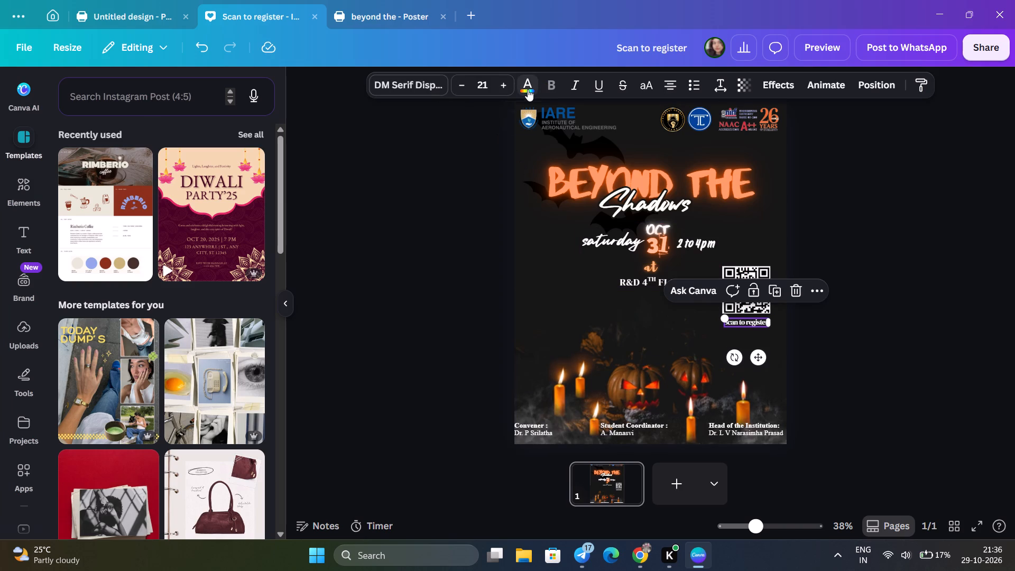
# Recolour the "Scan to register" caption with the bright orange from the design's text colours.
pyautogui.click(528, 89)
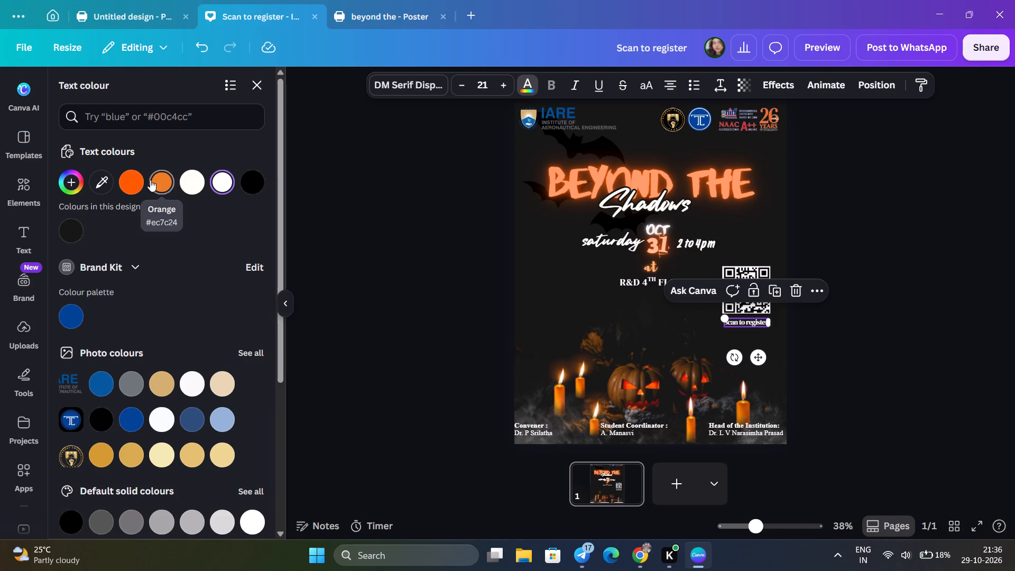
pyautogui.click(133, 182)
pyautogui.click(881, 218)
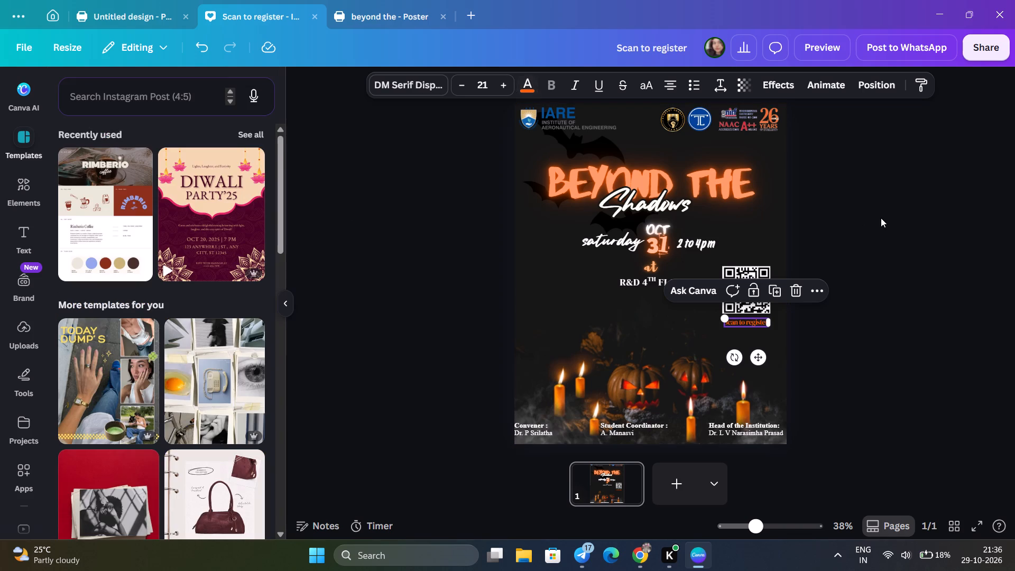
pyautogui.click(881, 218)
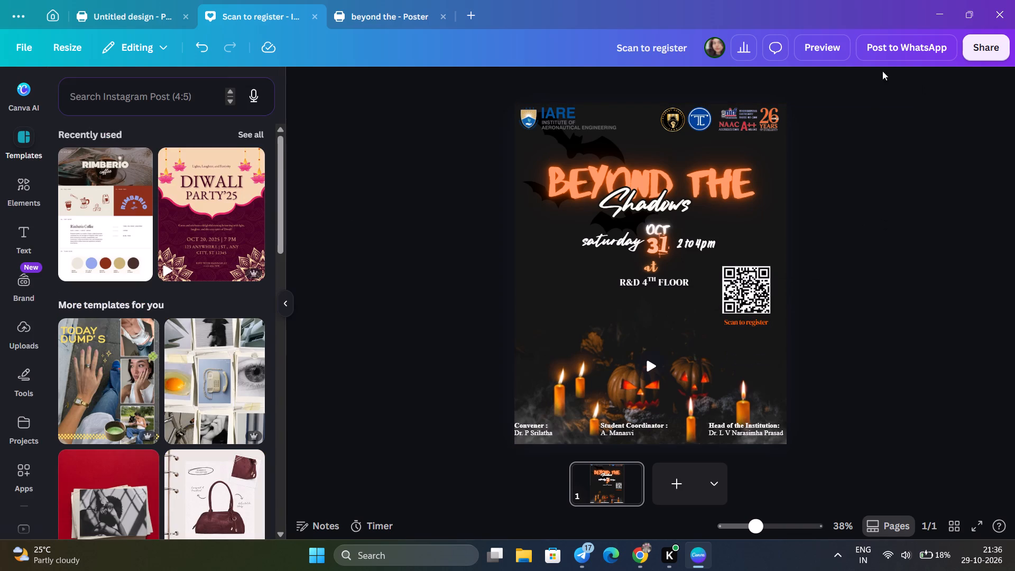
# Open the download options for sharing the finished Instagram post as an MP4 video.
pyautogui.click(972, 53)
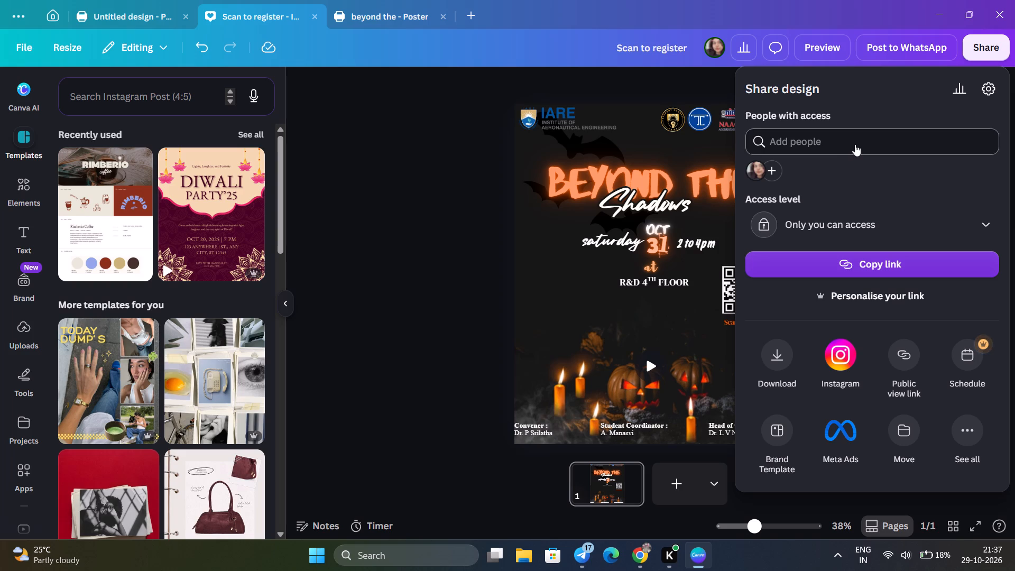
pyautogui.click(792, 355)
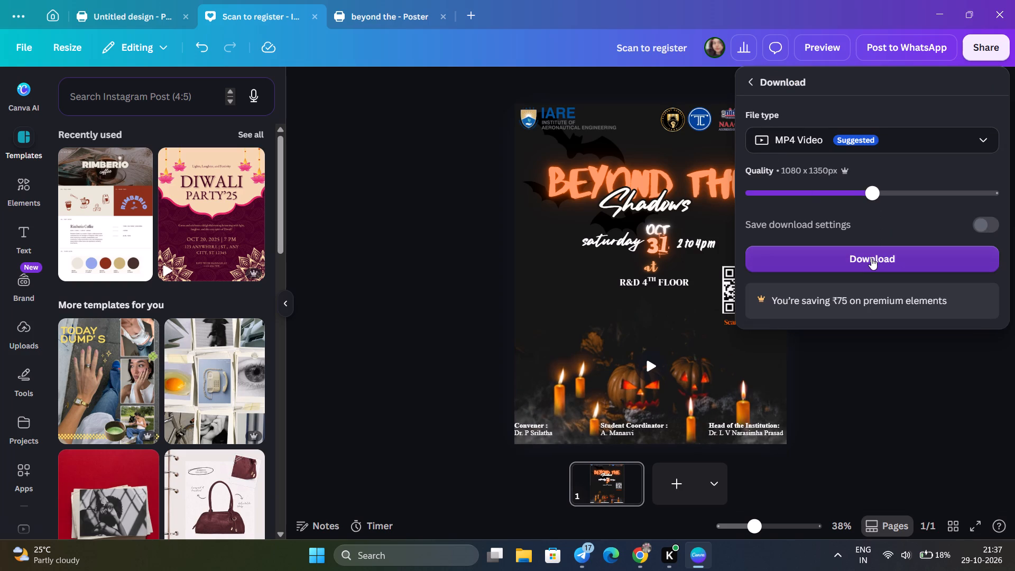
# Download the Instagram post as an MP4 video at 1080 x 1350 px.
pyautogui.click(871, 258)
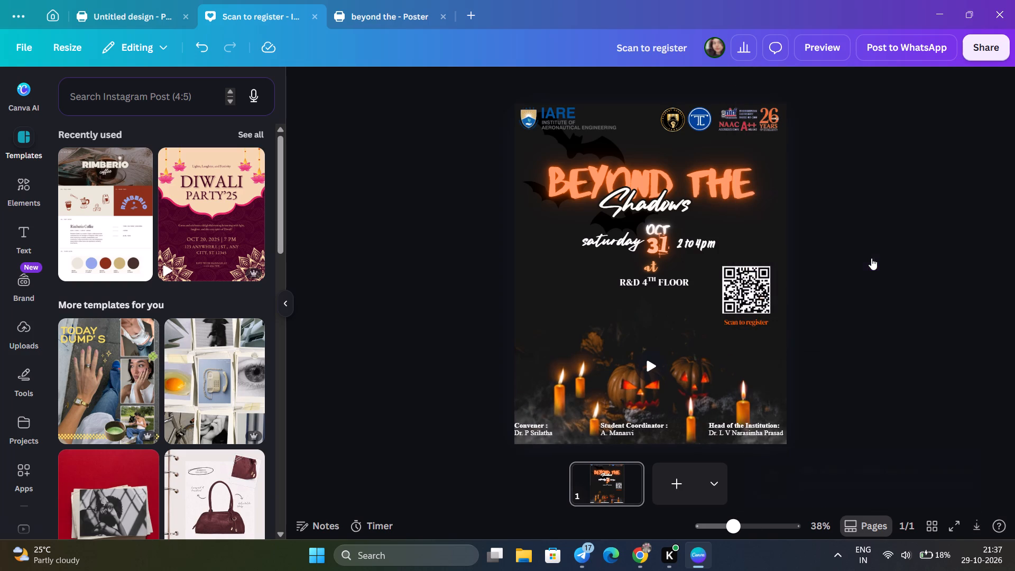
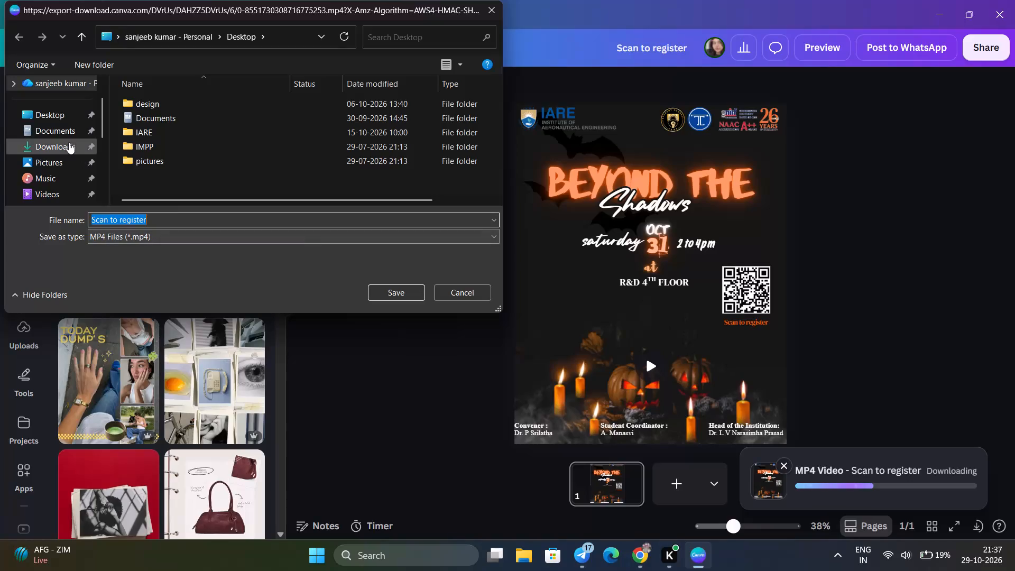
# Save the exported MP4 video to the Desktop under the file name "Scan to register".
pyautogui.doubleClick(73, 122)
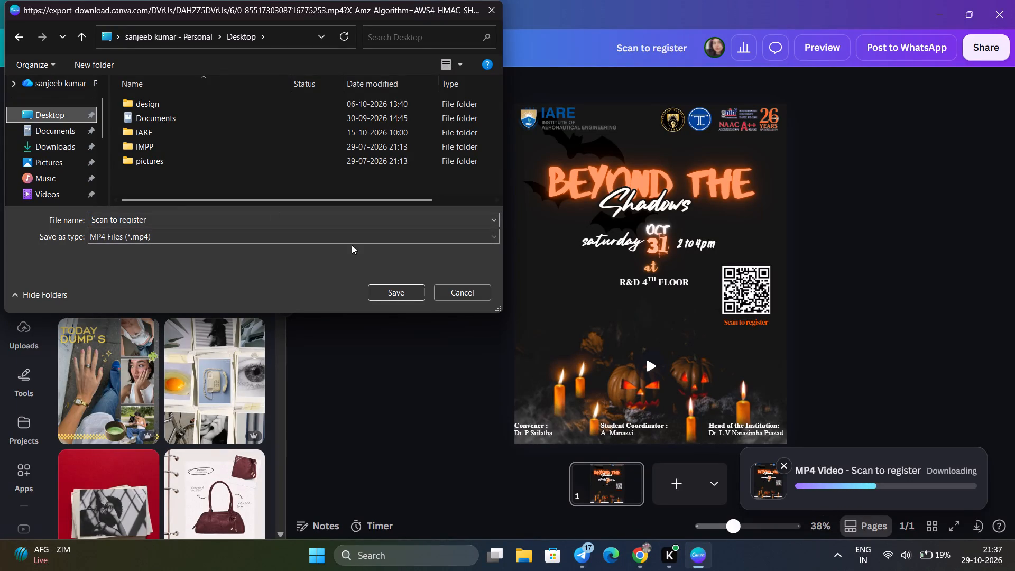
pyautogui.click(409, 285)
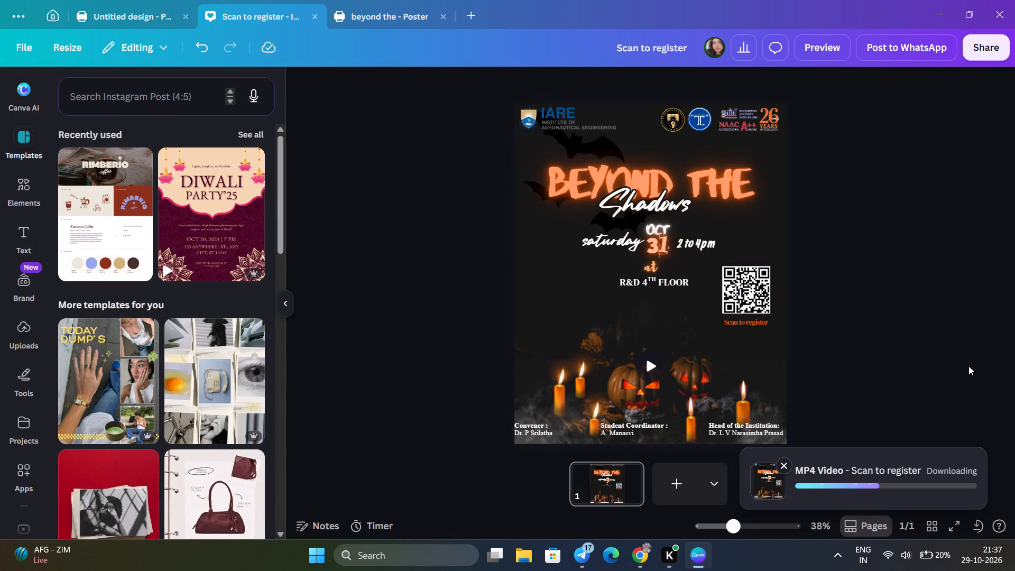
# Check the refreshed Windows desktop for the exported video file, and return to the Instagram post in Canva.
pyautogui.click(1014, 570)
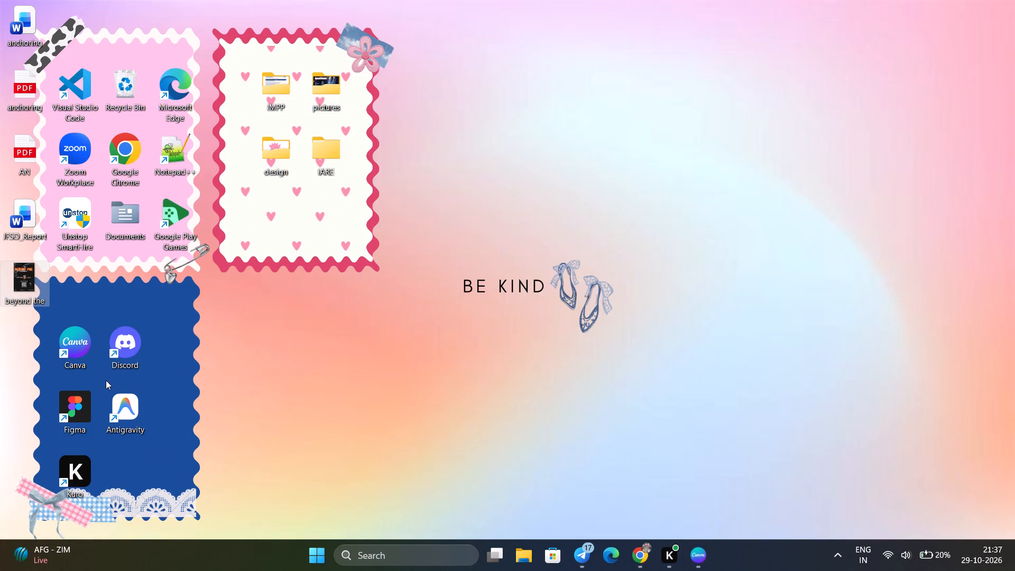
pyautogui.rightClick(259, 345)
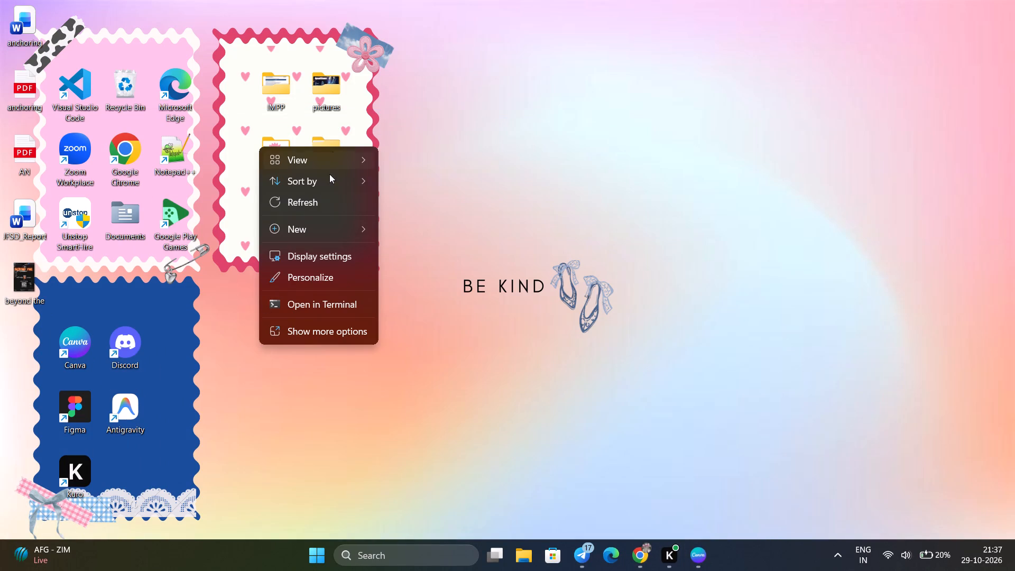
pyautogui.click(330, 205)
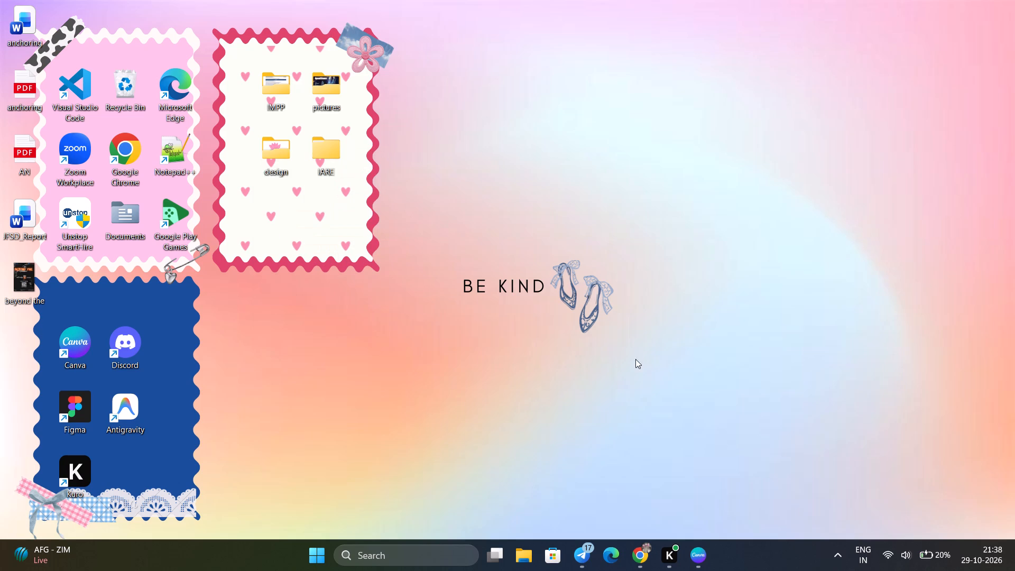
pyautogui.click(702, 557)
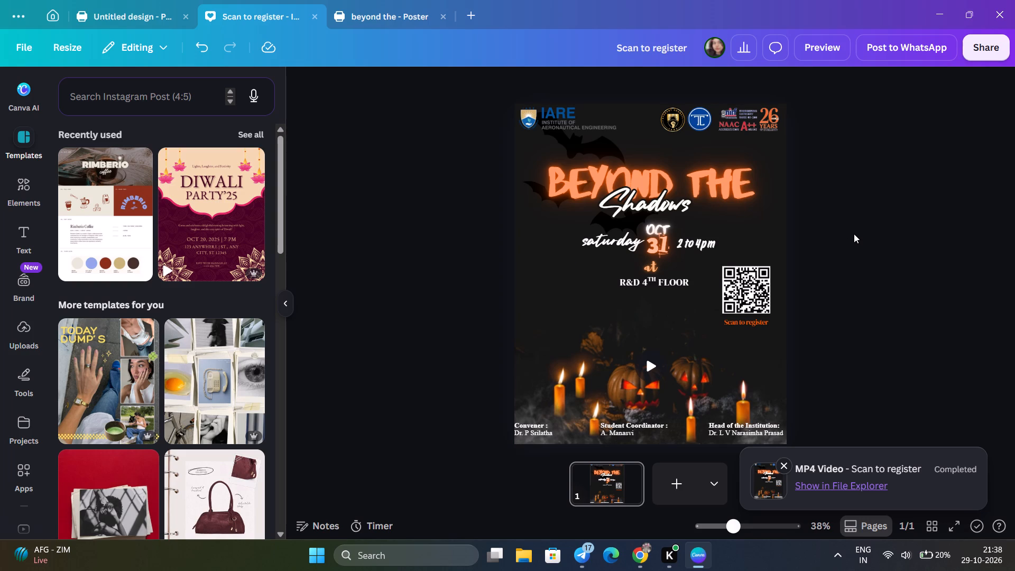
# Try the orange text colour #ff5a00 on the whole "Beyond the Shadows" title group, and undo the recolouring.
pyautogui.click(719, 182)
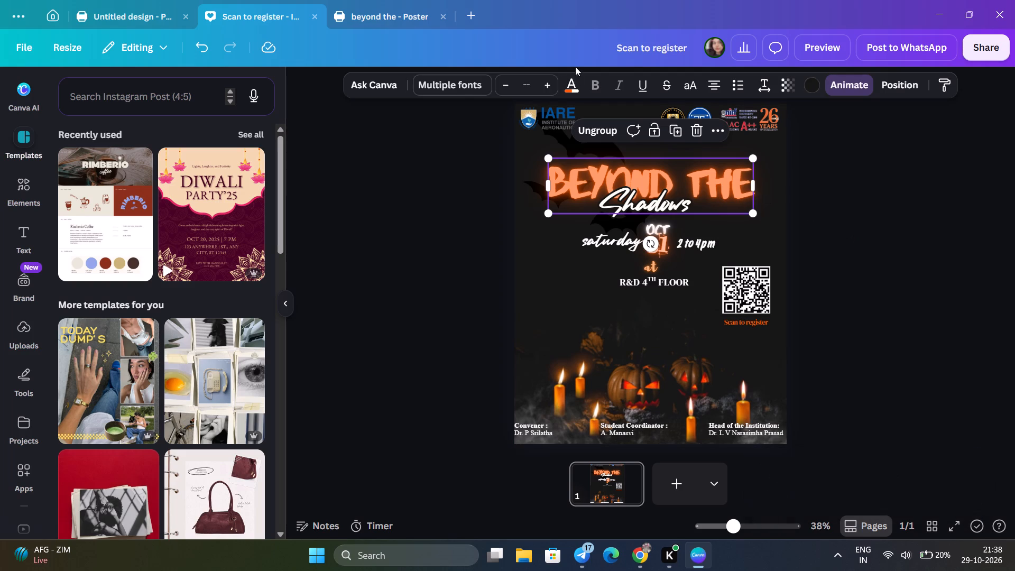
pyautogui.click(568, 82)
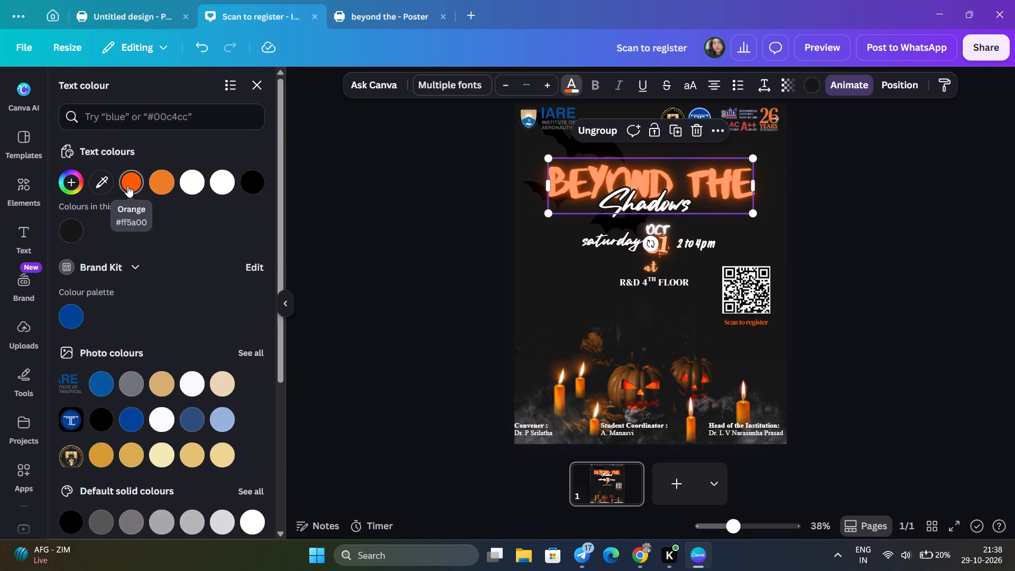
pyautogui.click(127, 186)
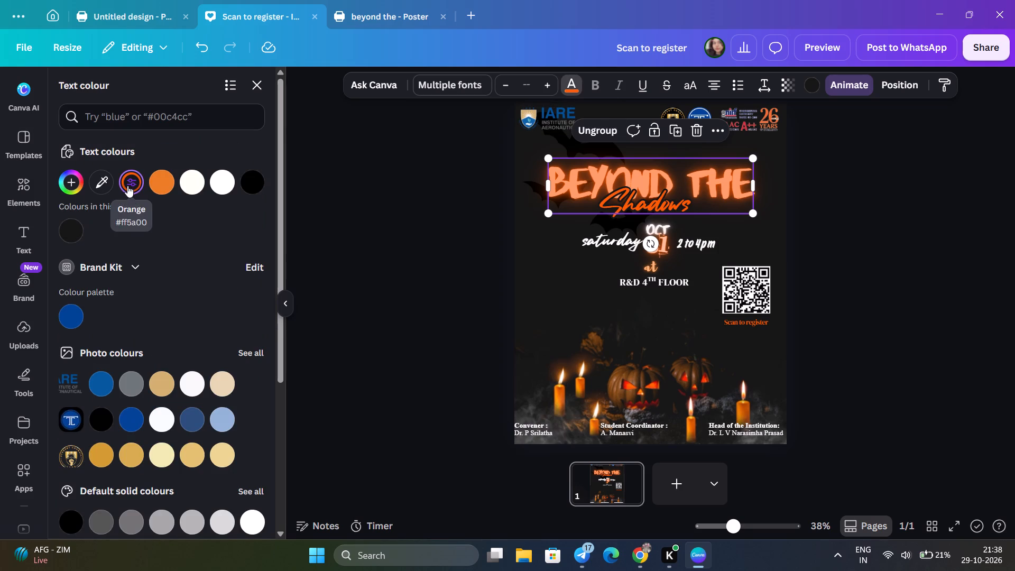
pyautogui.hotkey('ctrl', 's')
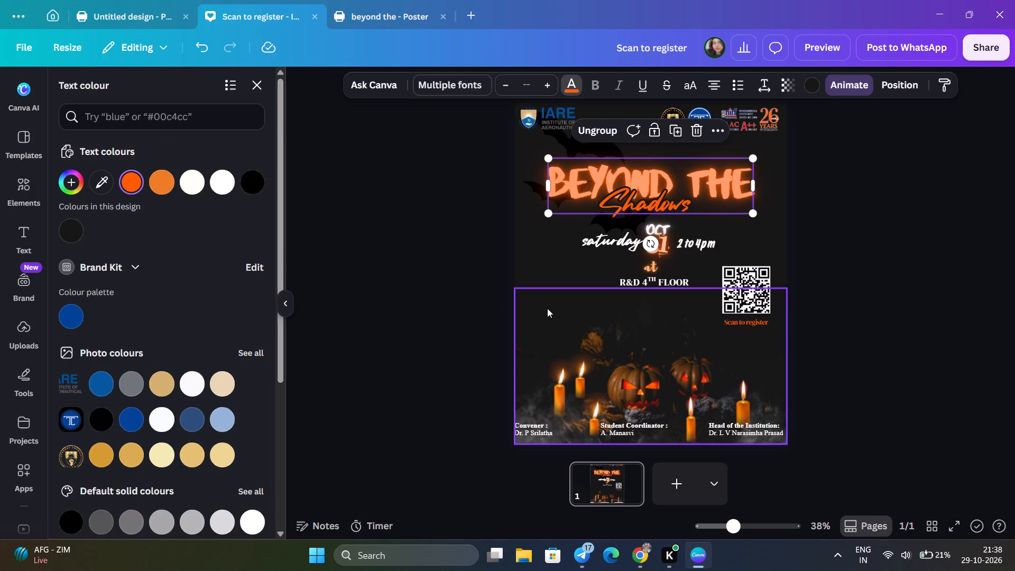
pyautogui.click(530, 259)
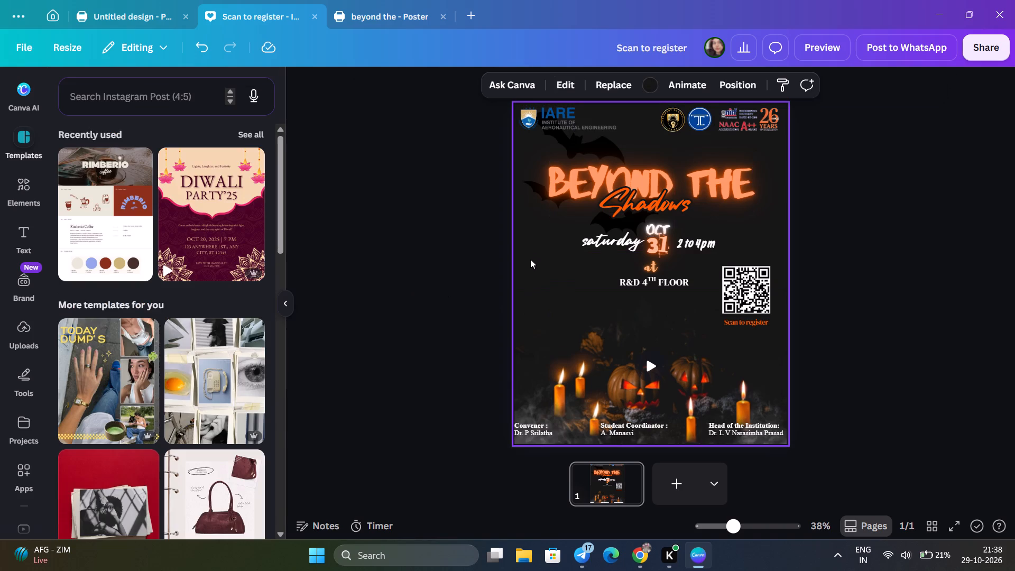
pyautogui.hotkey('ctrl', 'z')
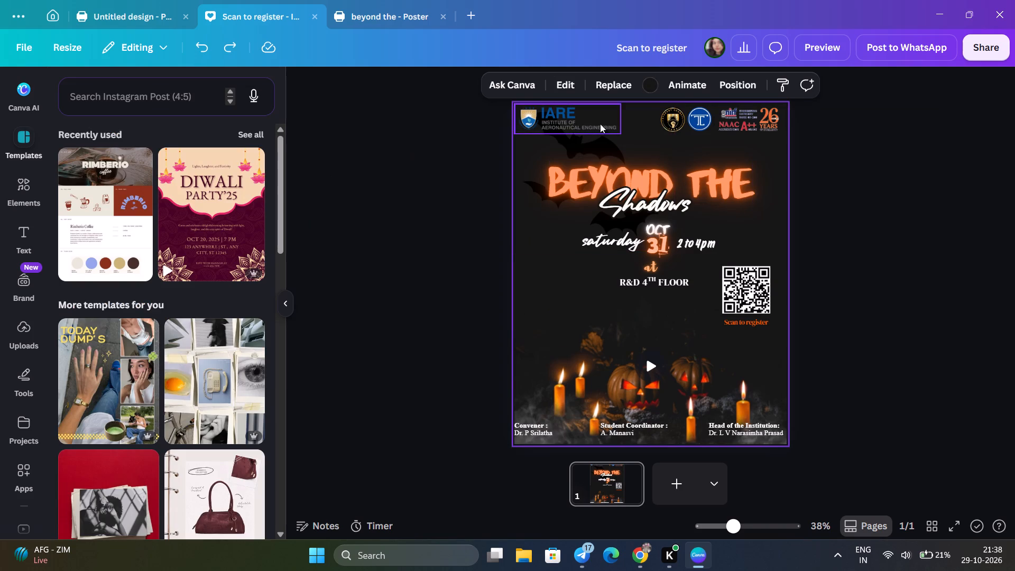
# Recolour the text of the whole "Beyond the Shadows" title group to orange #ff5a00.
pyautogui.click(657, 93)
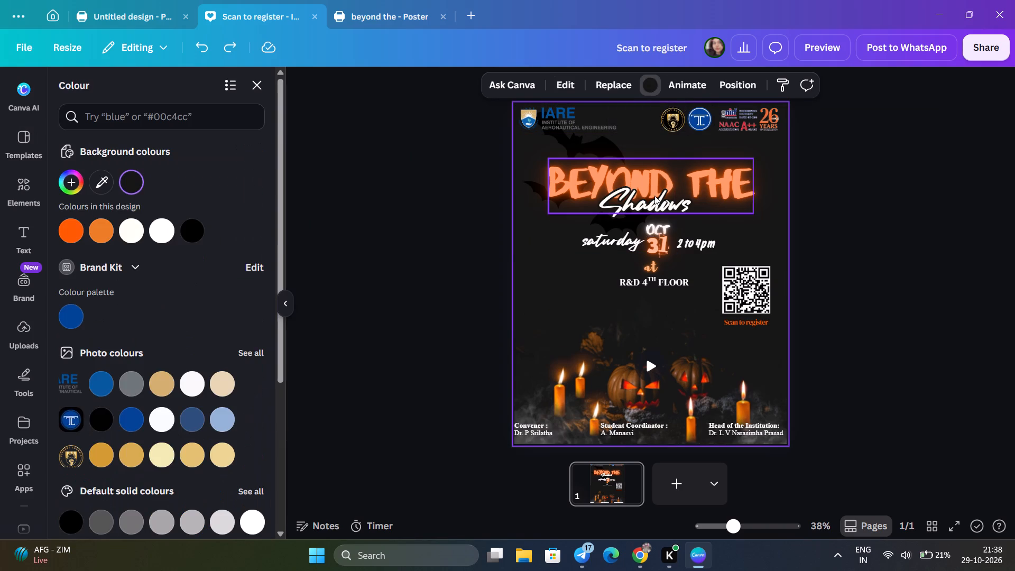
pyautogui.click(654, 196)
pyautogui.click(573, 85)
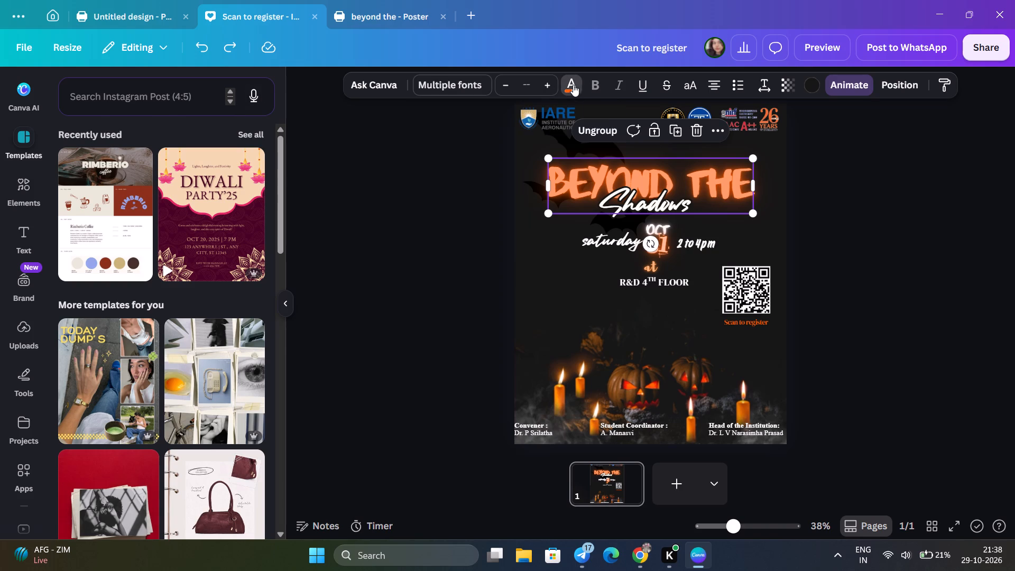
pyautogui.click(127, 183)
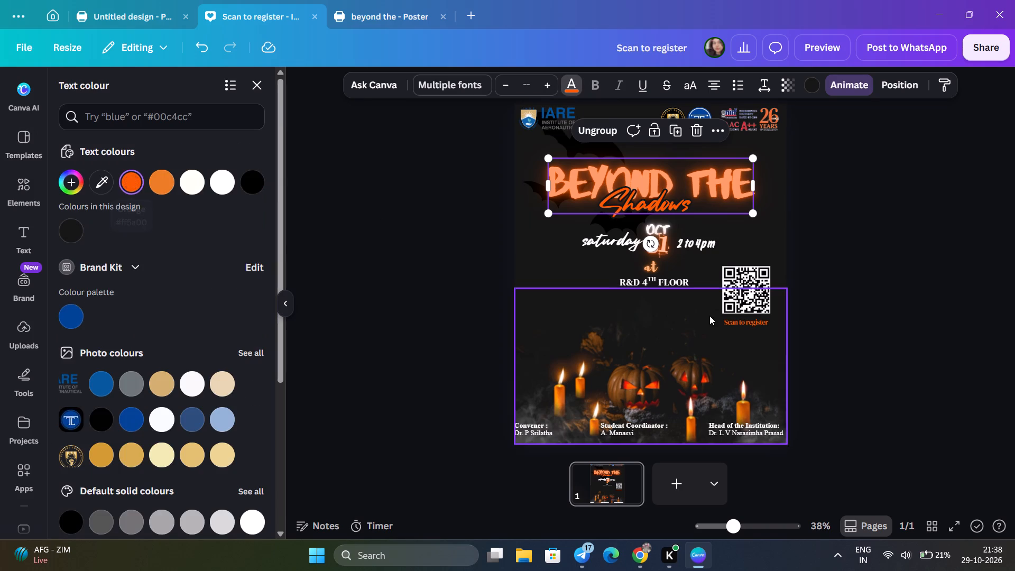
pyautogui.click(881, 260)
pyautogui.click(881, 260)
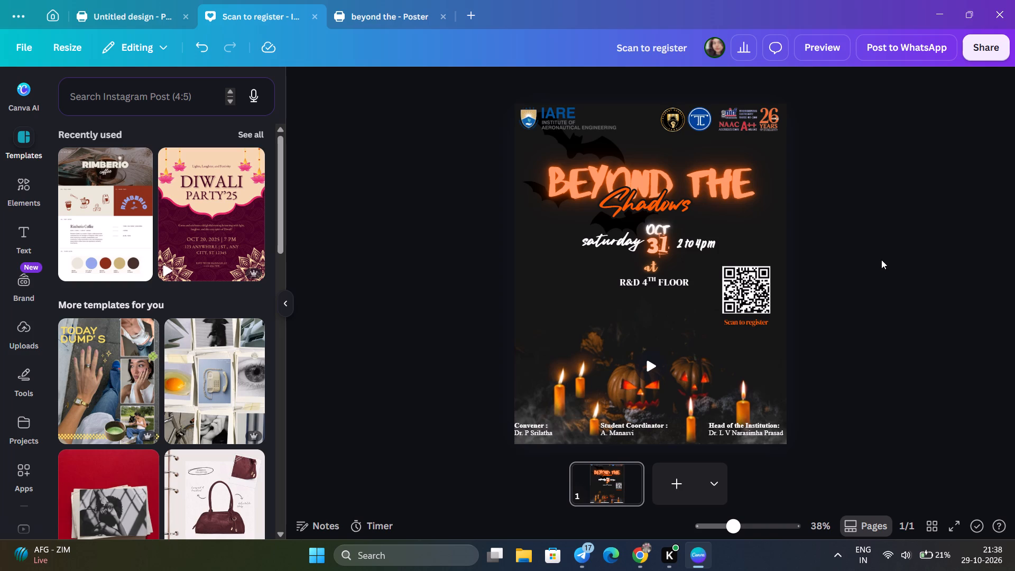
# Darken the title group's orange text colour to the custom solid colour #A93C00.
pyautogui.click(734, 173)
pyautogui.click(570, 89)
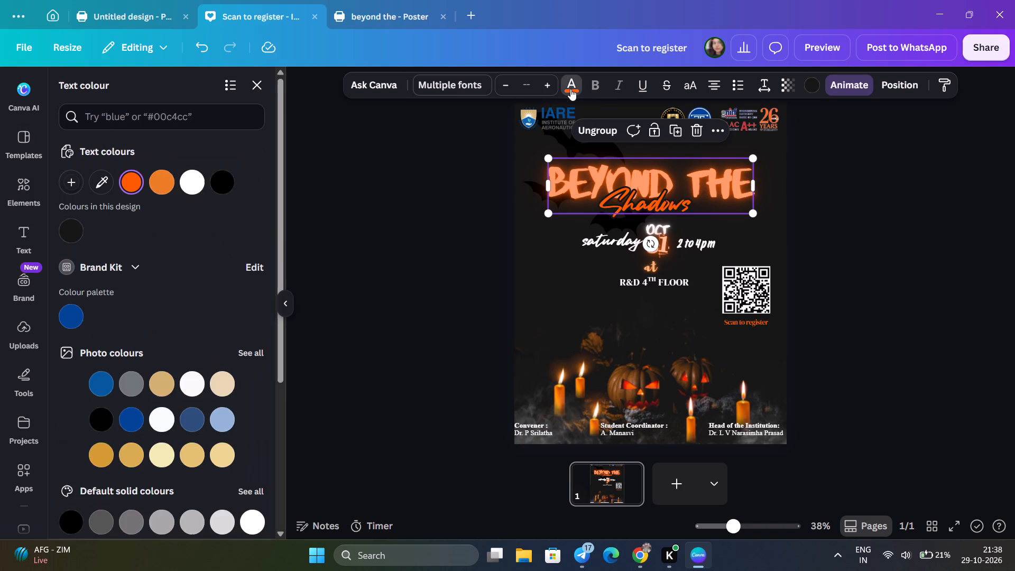
pyautogui.click(131, 181)
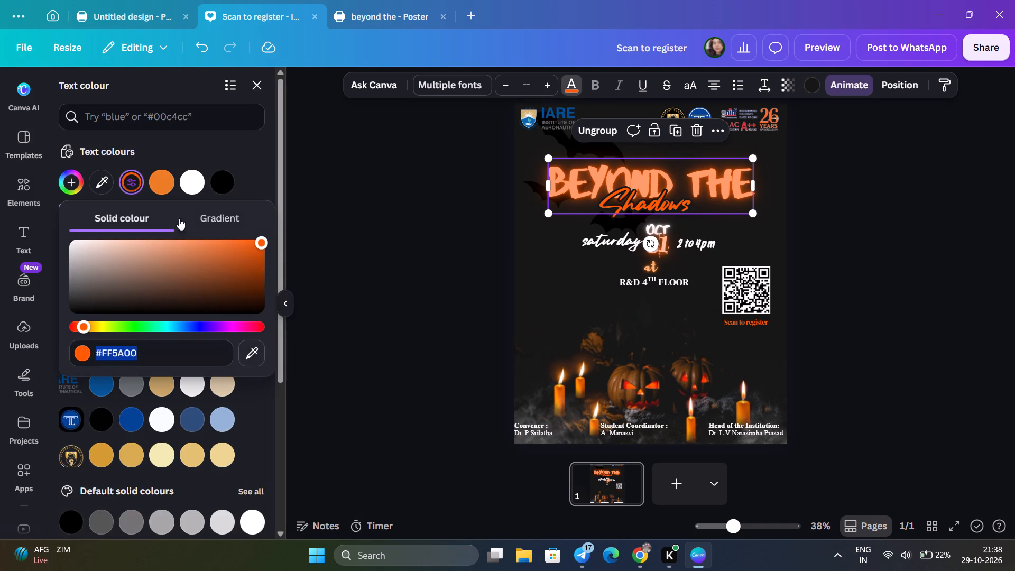
pyautogui.moveTo(260, 240); pyautogui.dragTo(267, 266)
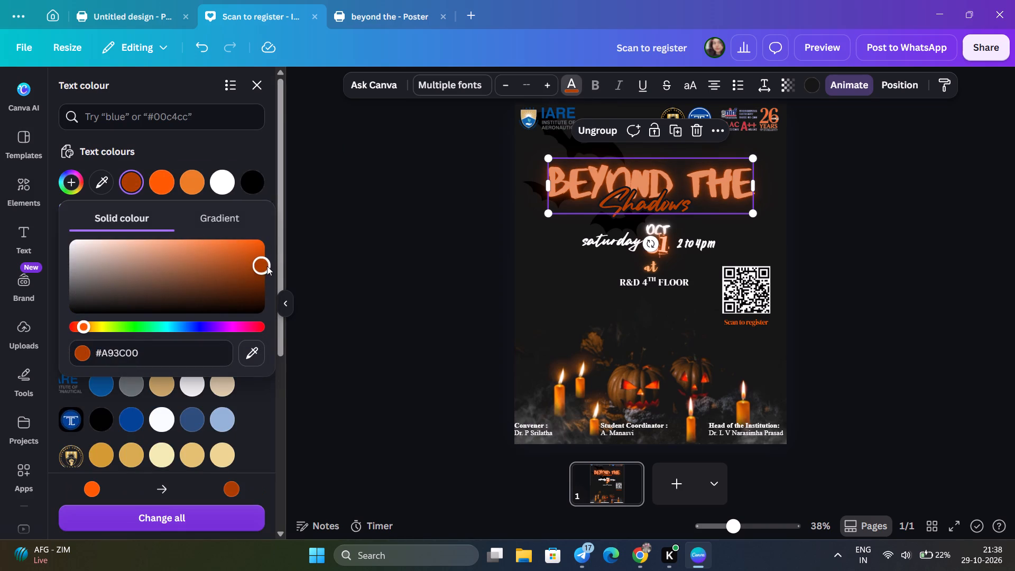
# Brighten the title group's text colour to the custom solid orange #FF5400, and deselect the title.
pyautogui.moveTo(267, 266); pyautogui.dragTo(276, 217)
pyautogui.click(80, 326)
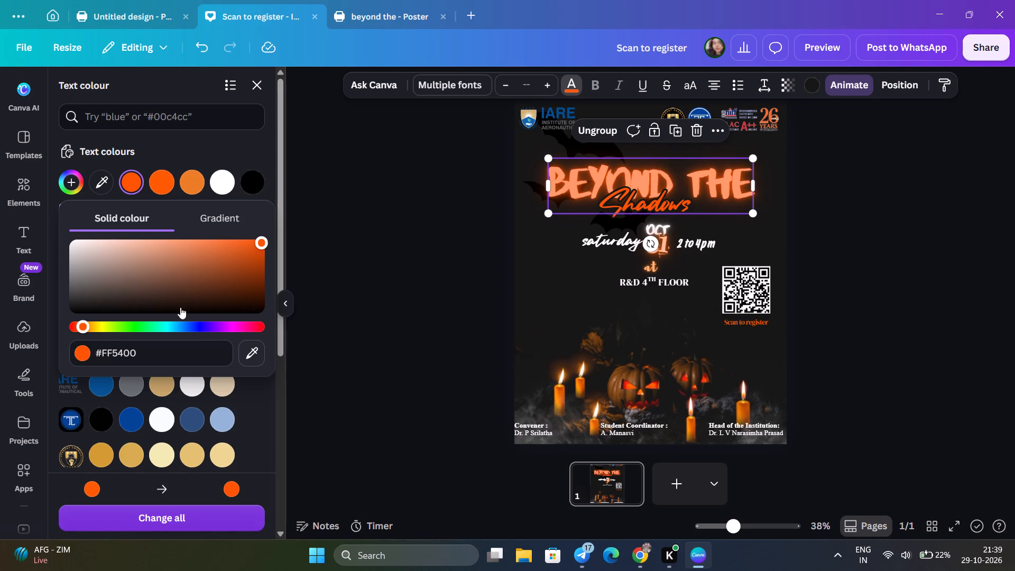
pyautogui.click(327, 301)
pyautogui.click(327, 301)
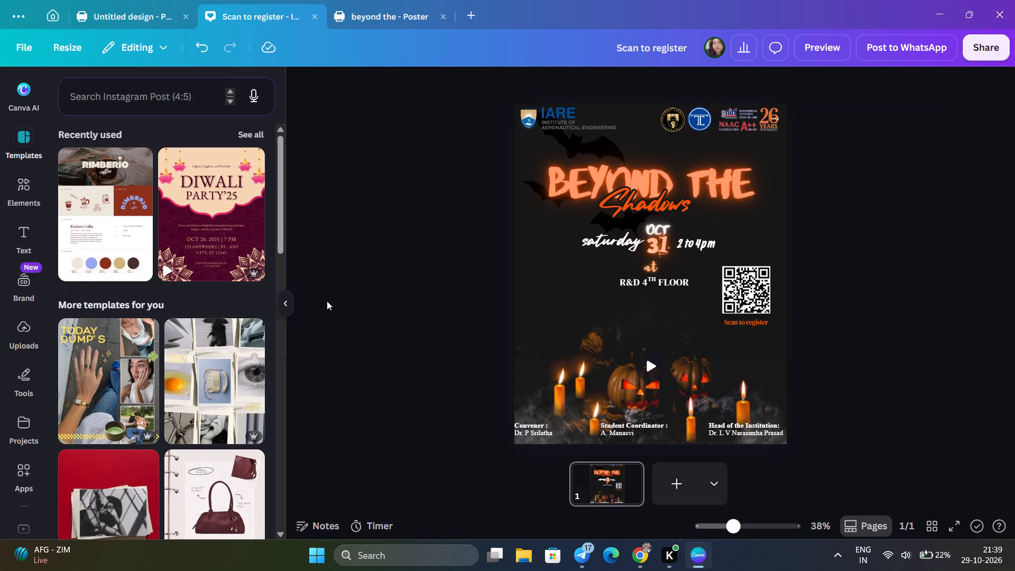
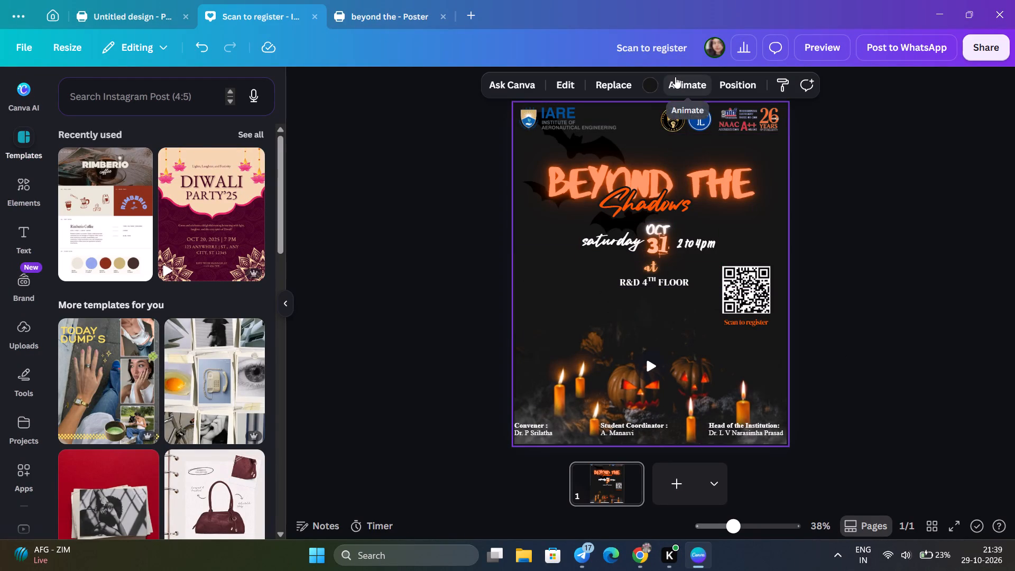
# Select the pumpkin-and-candles video in the lower part of the poster for animating.
pyautogui.click(676, 369)
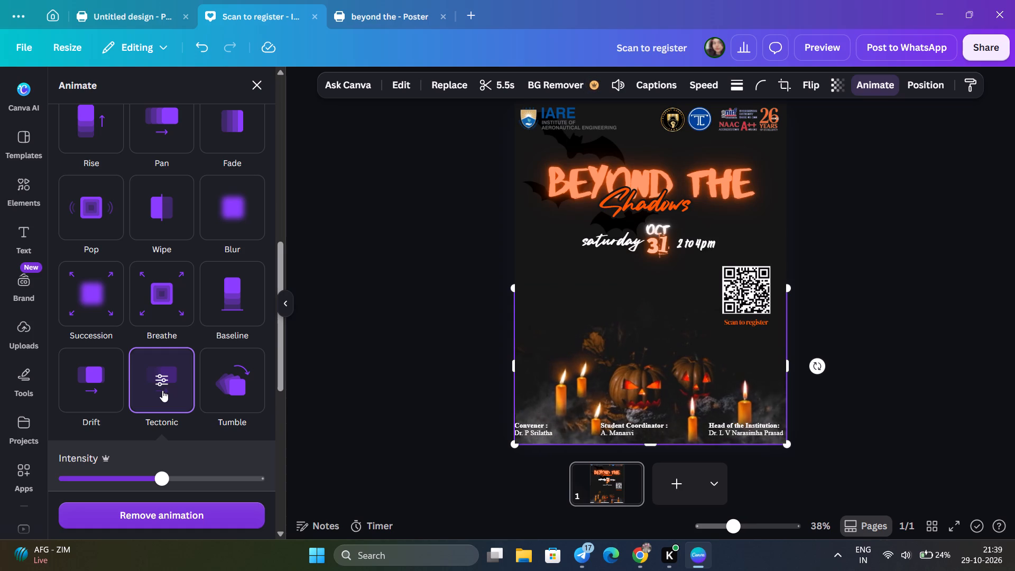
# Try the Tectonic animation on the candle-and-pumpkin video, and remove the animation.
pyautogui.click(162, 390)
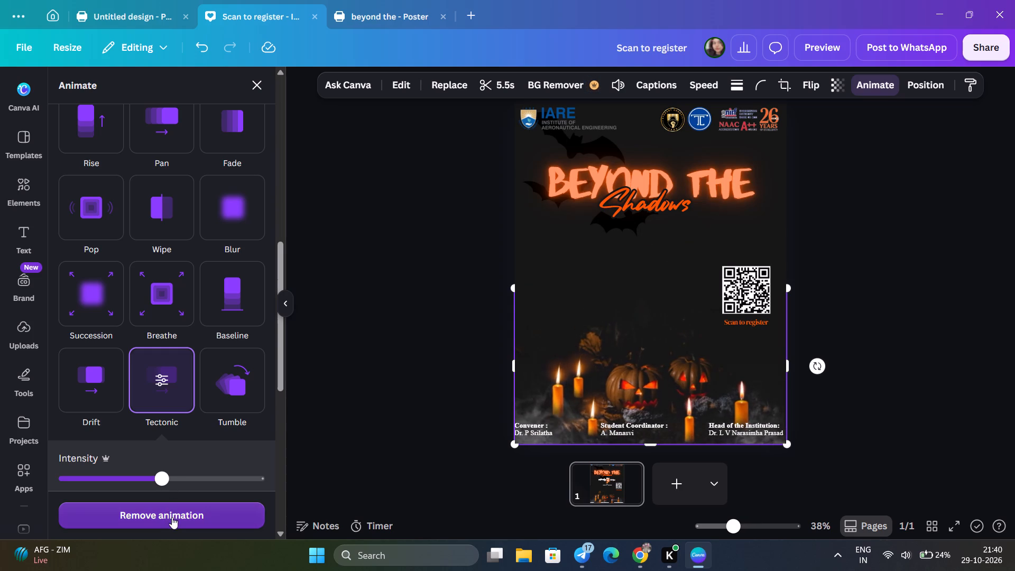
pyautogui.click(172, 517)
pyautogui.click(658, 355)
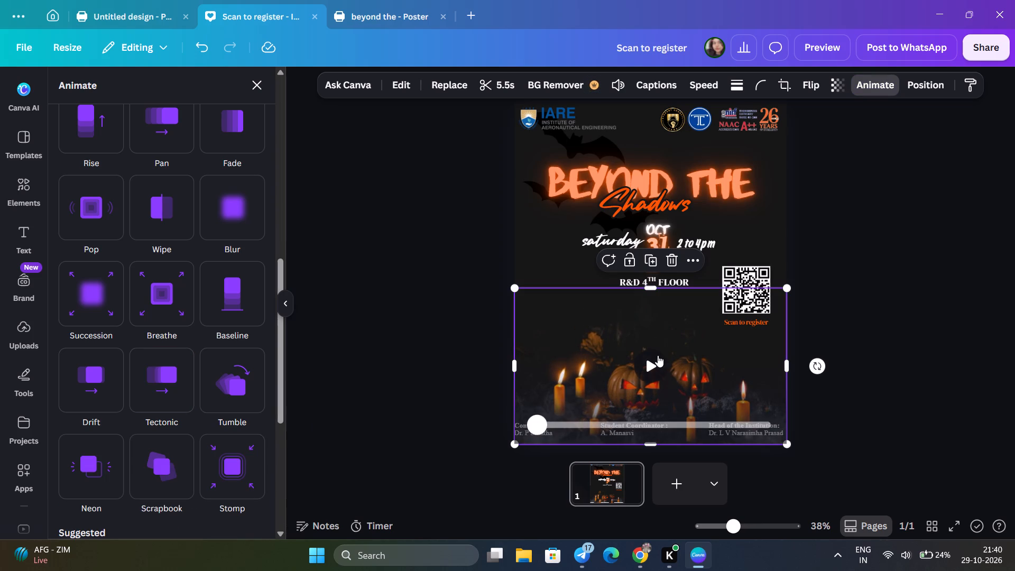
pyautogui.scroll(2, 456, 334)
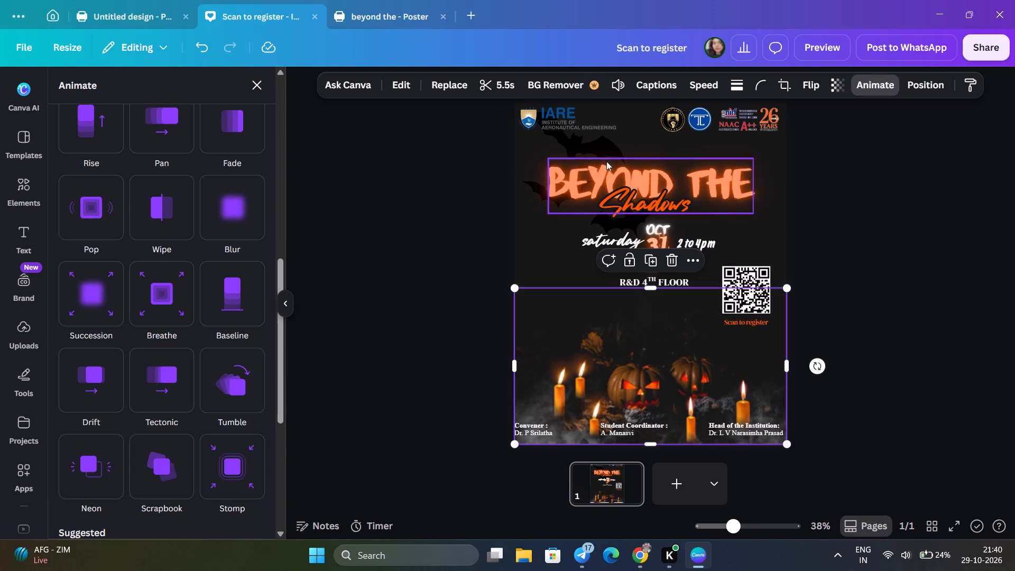
# Clear the animations from the "Beyond the Shadows" title group.
pyautogui.click(612, 156)
pyautogui.click(615, 180)
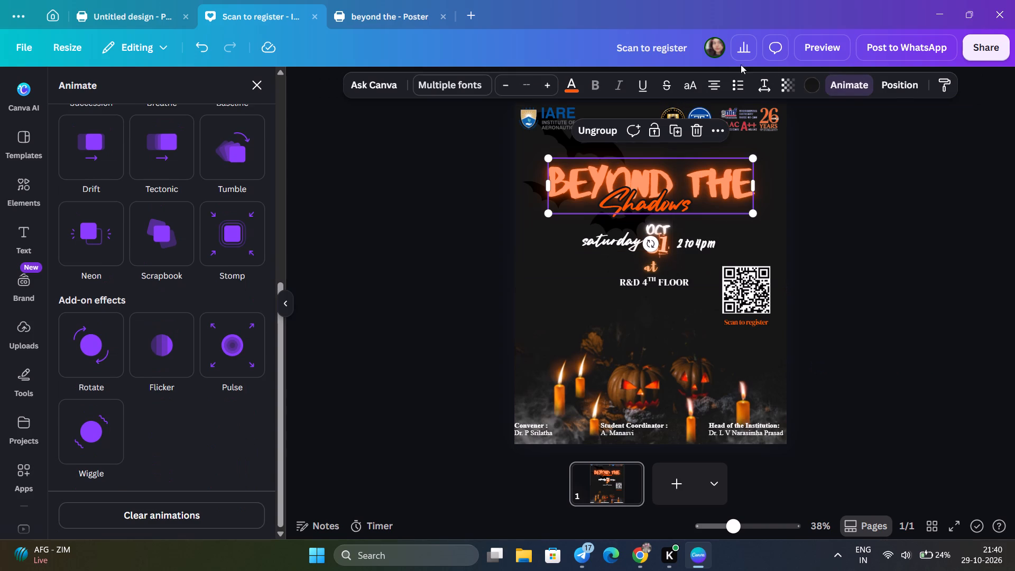
pyautogui.click(855, 82)
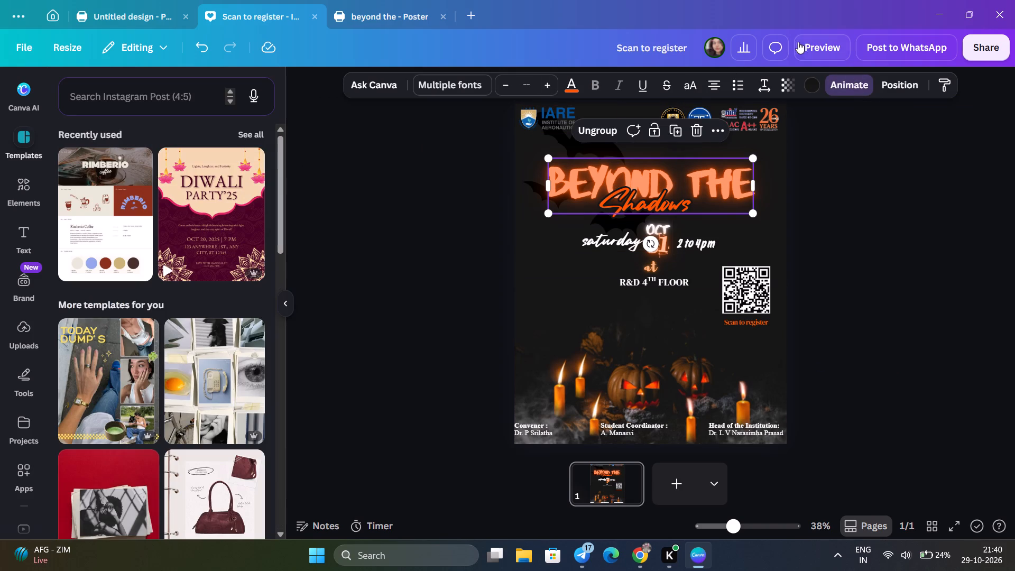
pyautogui.click(844, 90)
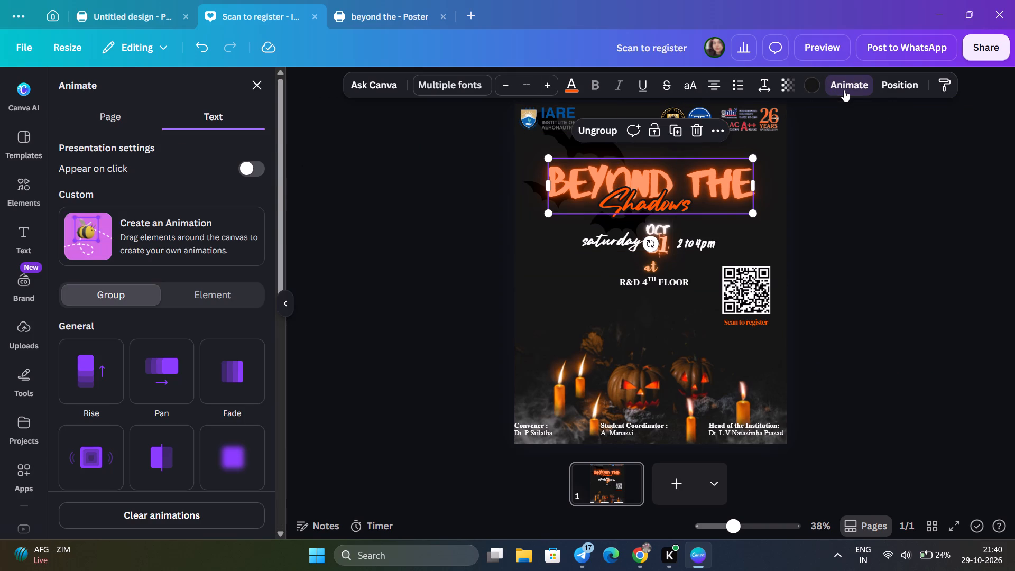
pyautogui.scroll(-4, 248, 419)
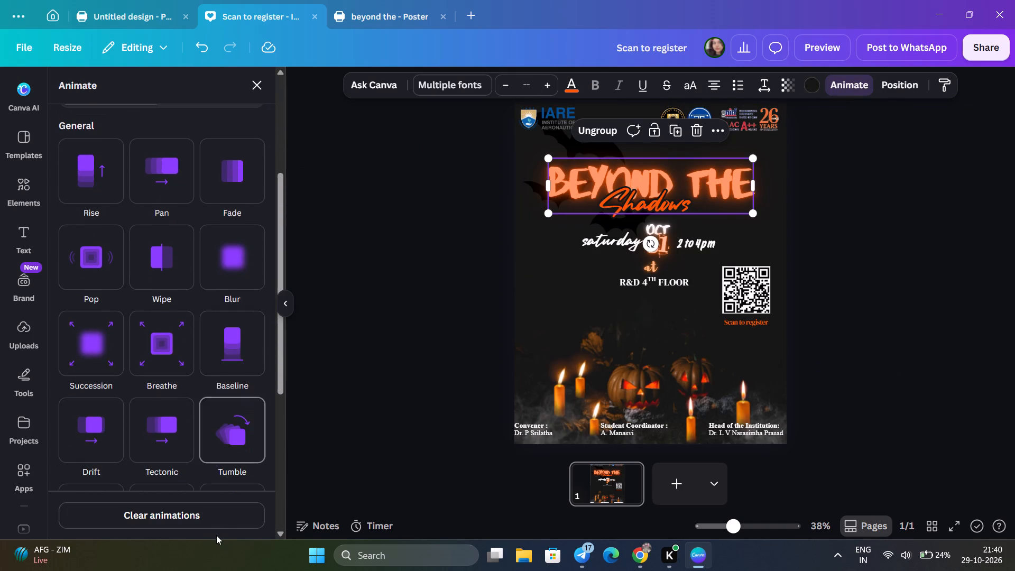
pyautogui.click(224, 519)
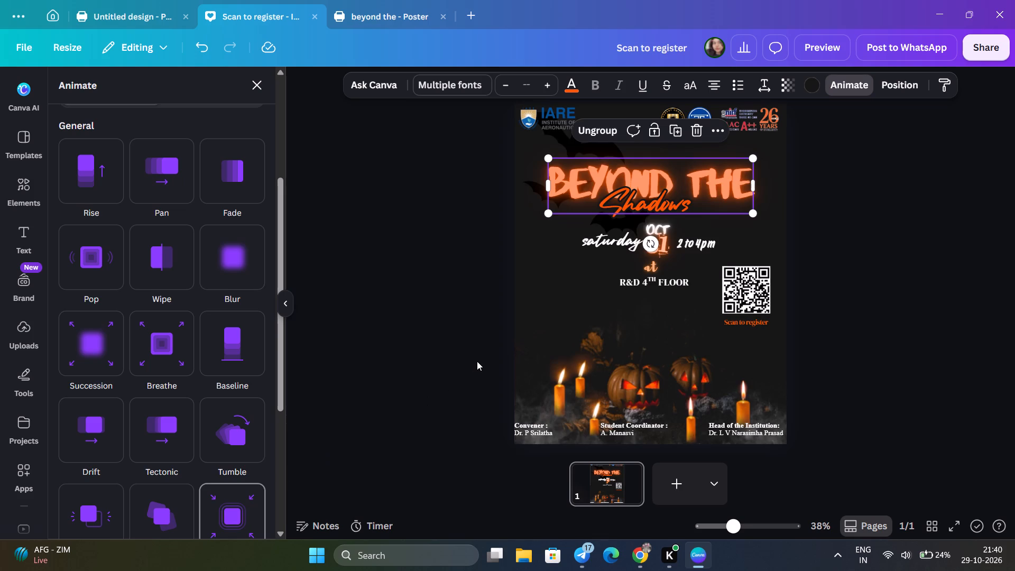
pyautogui.scroll(1, 477, 361)
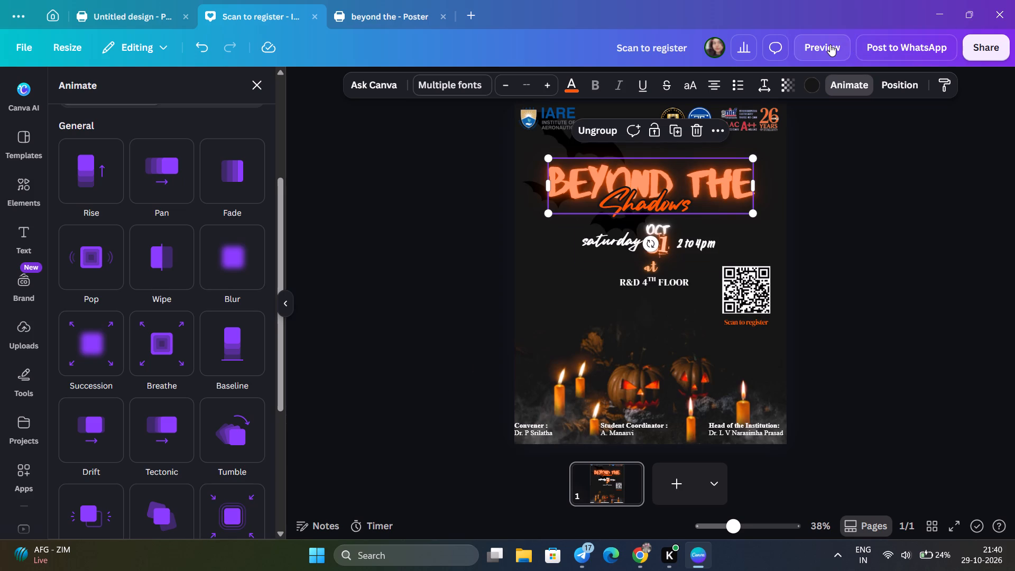
# Preview the animated Halloween post, and return to editing.
pyautogui.click(830, 44)
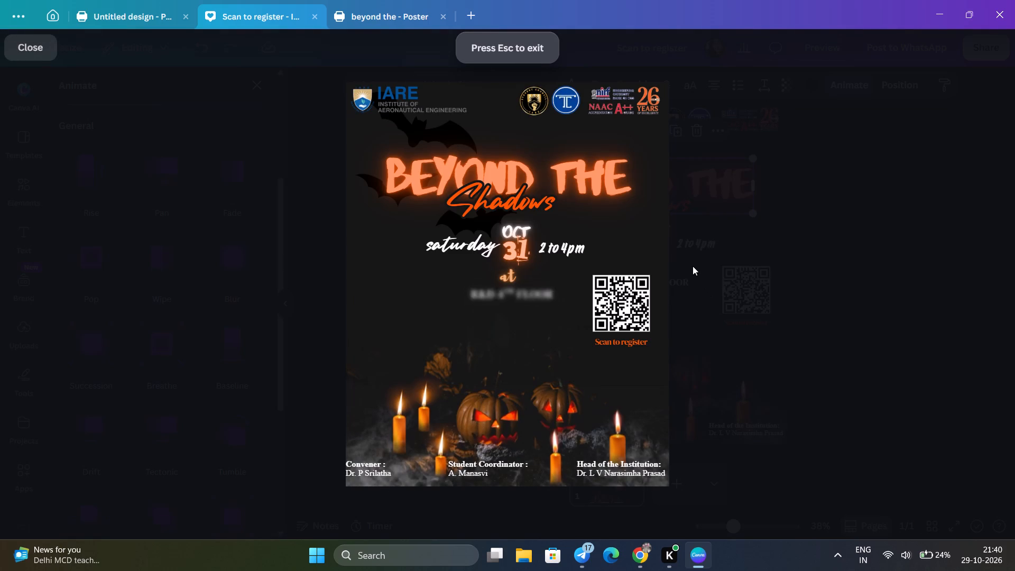
pyautogui.press('Escape')
# Ungroup the "Beyond the Shadows" title into separate text elements.
pyautogui.click(704, 179)
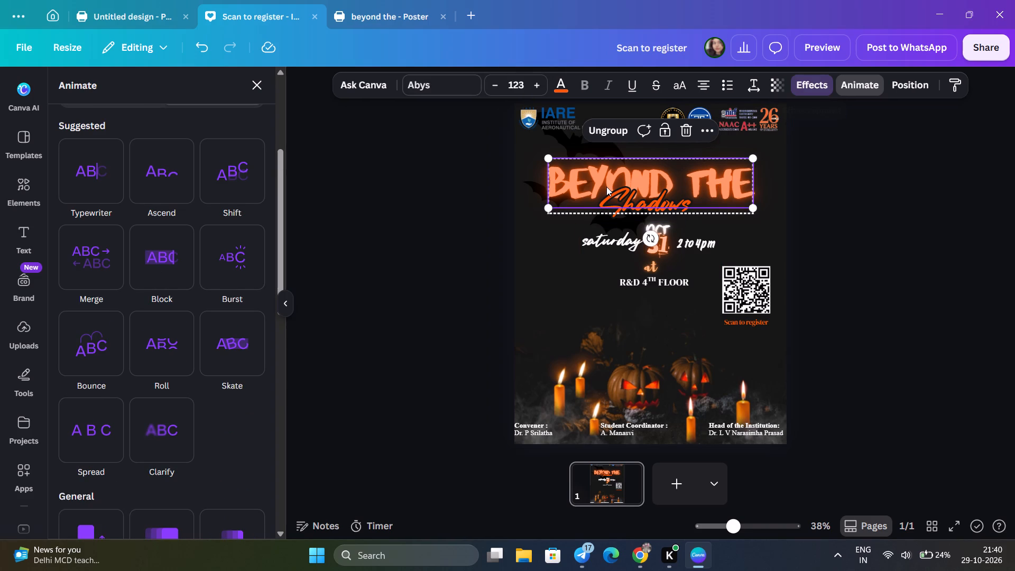
pyautogui.click(606, 139)
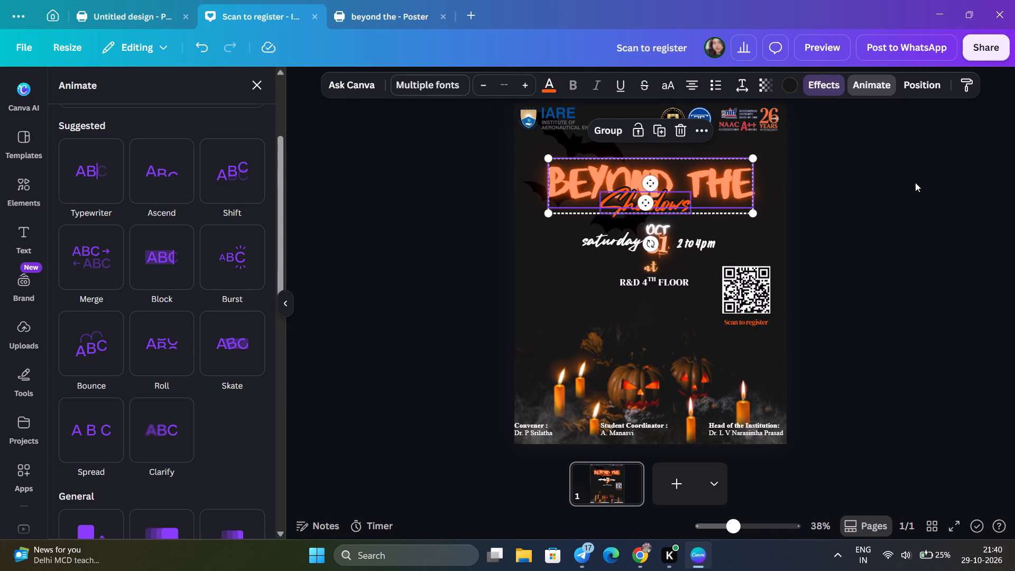
pyautogui.click(915, 182)
pyautogui.click(916, 176)
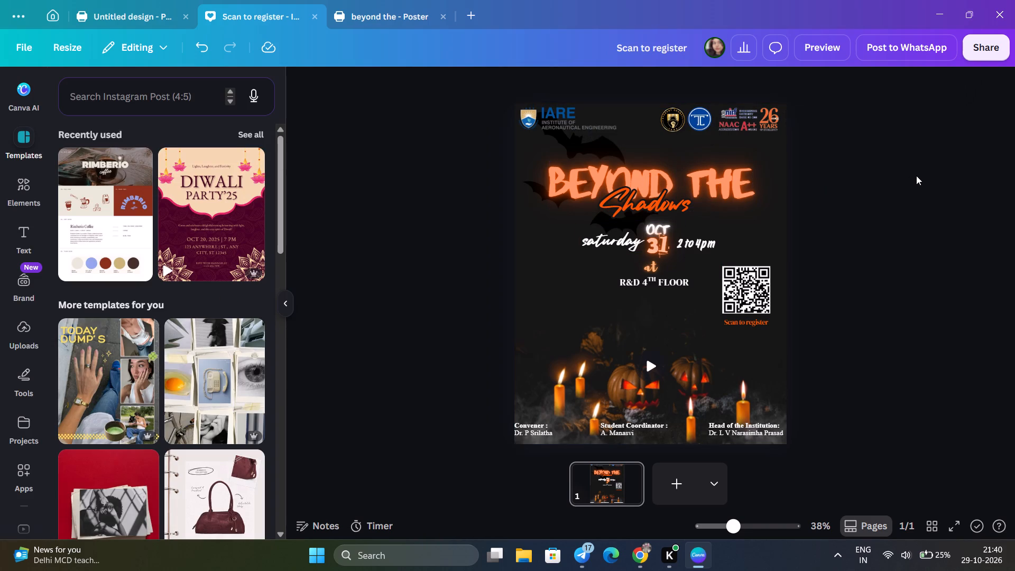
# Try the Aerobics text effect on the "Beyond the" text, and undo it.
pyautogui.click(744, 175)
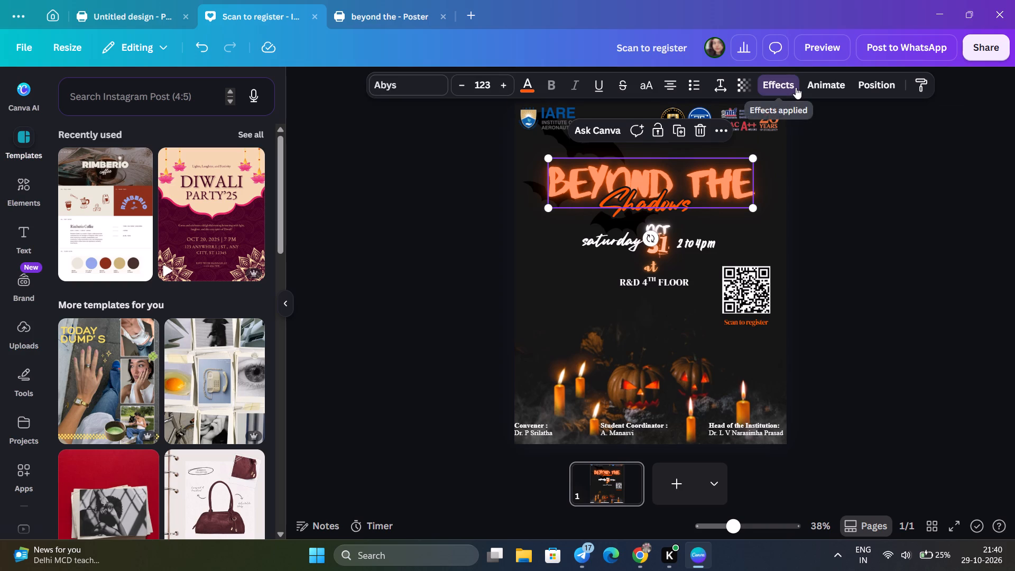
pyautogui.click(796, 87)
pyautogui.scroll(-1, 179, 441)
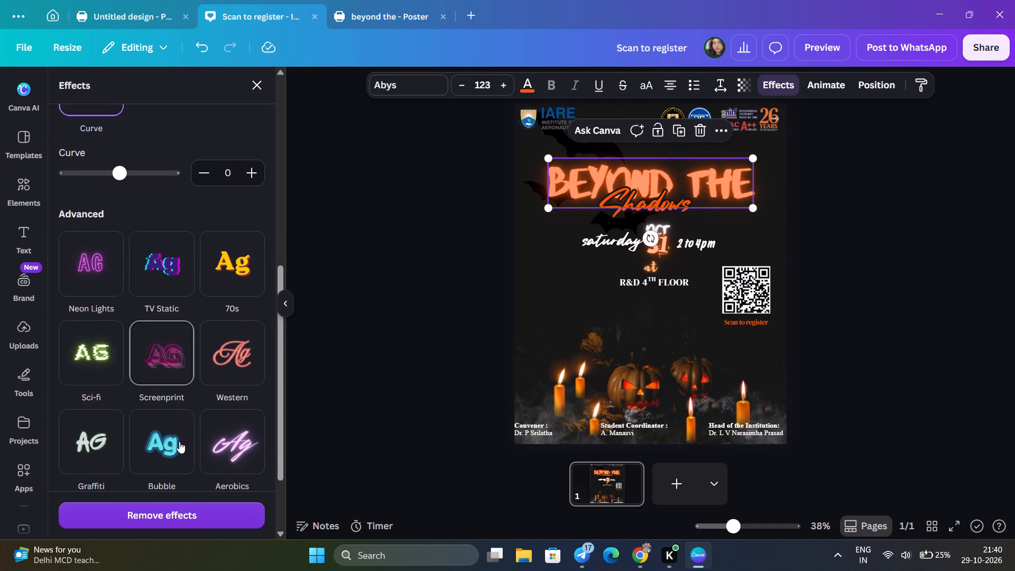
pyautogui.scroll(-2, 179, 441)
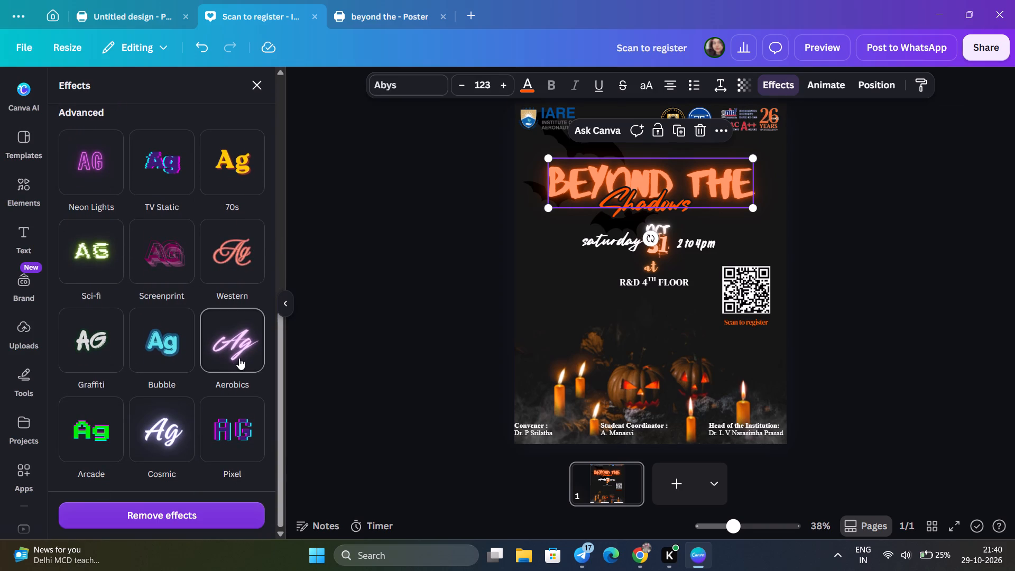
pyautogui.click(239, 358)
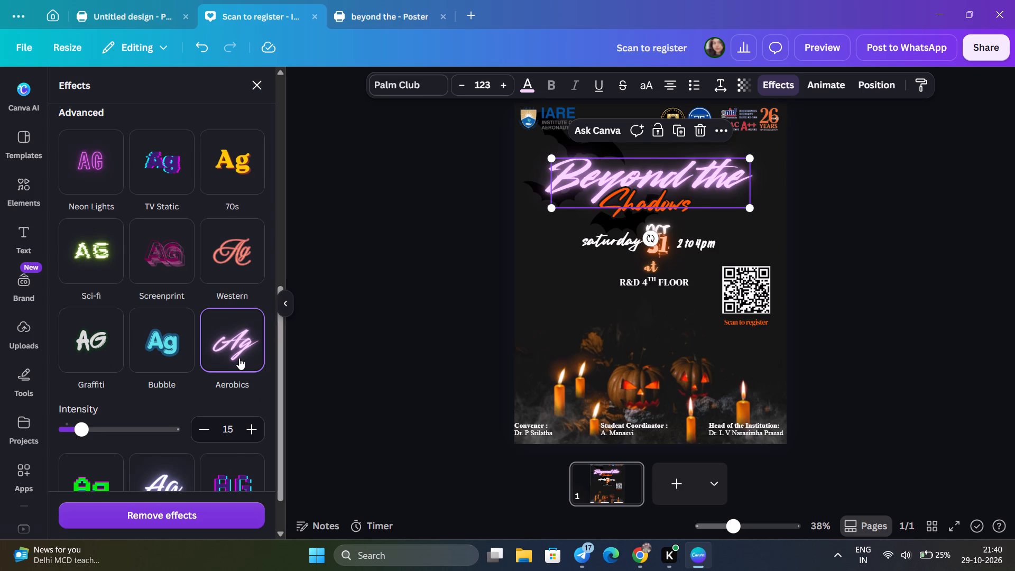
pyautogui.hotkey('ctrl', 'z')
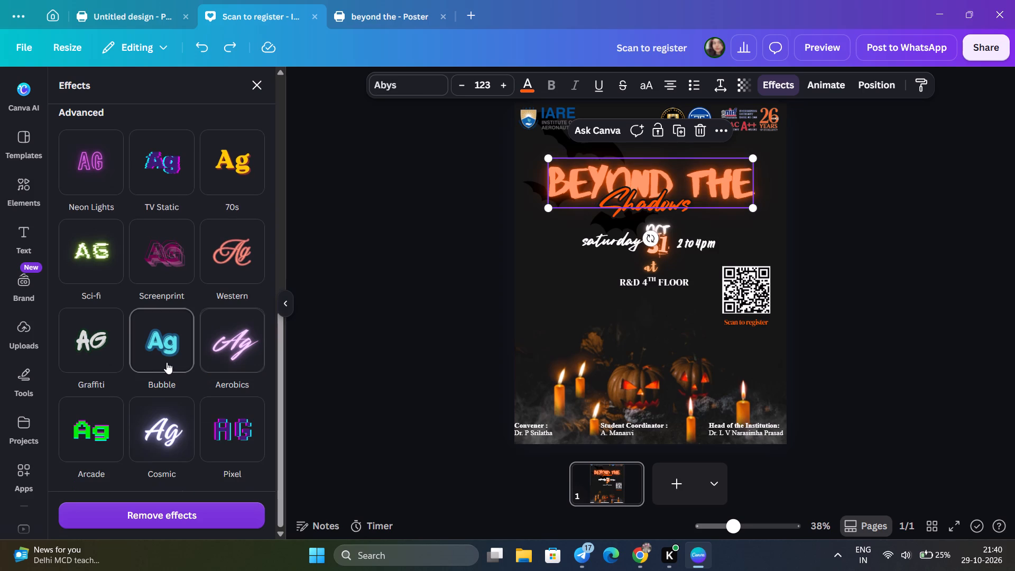
# Browse the available text effects and animations for the "Beyond the" text.
pyautogui.scroll(-3, 167, 362)
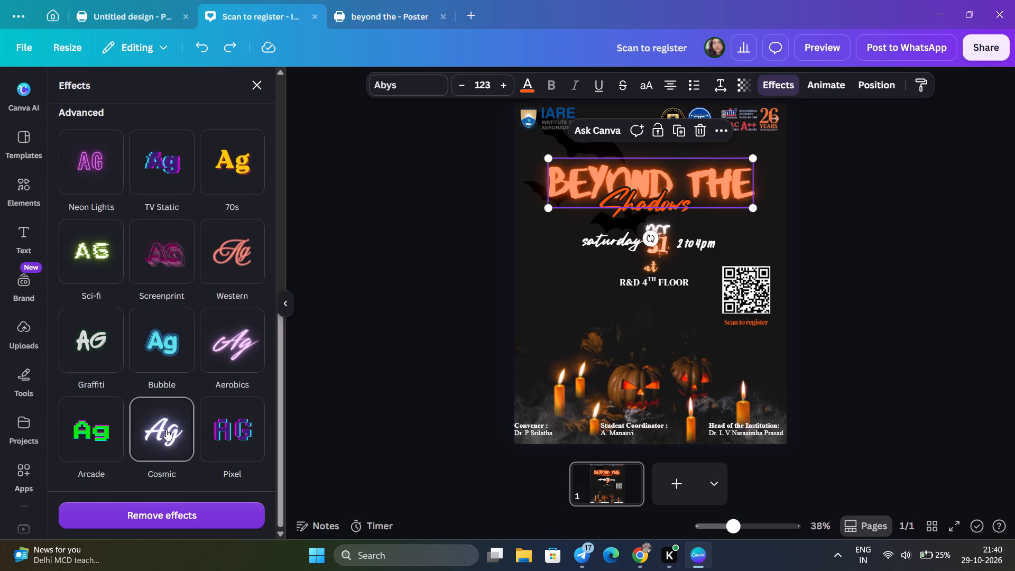
pyautogui.scroll(8, 210, 321)
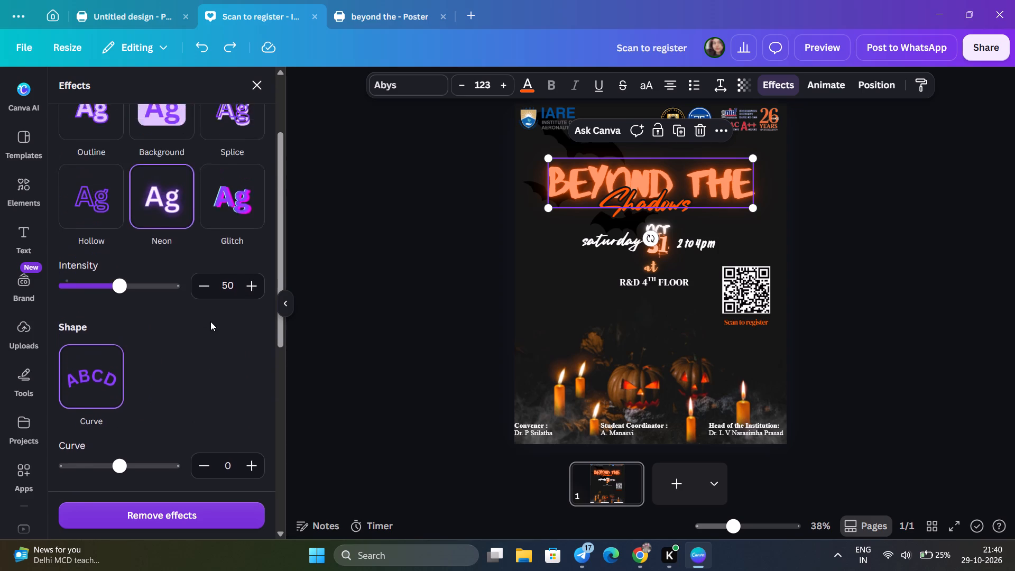
pyautogui.scroll(5, 210, 321)
pyautogui.scroll(-1, 211, 379)
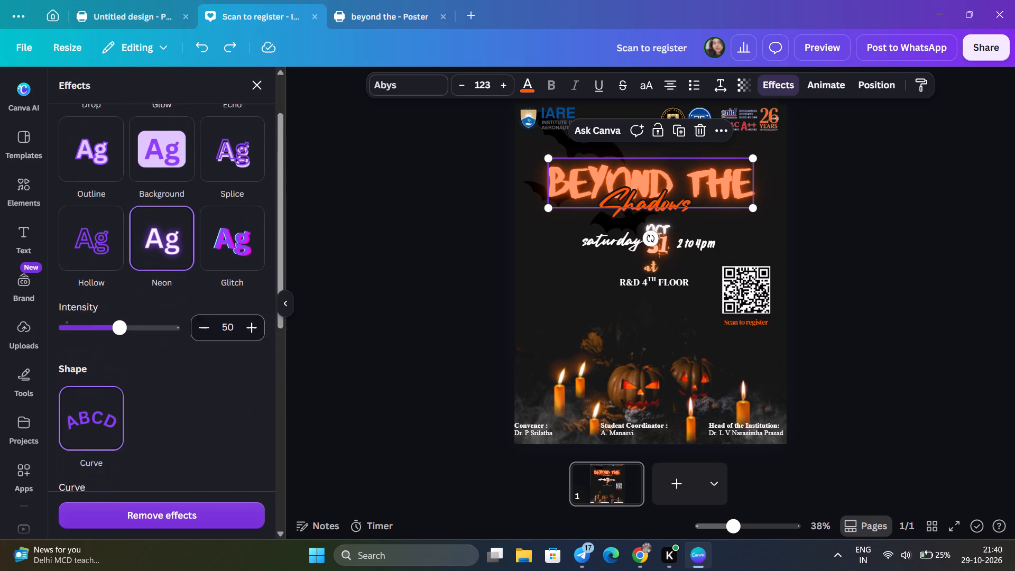
pyautogui.scroll(-3, 211, 379)
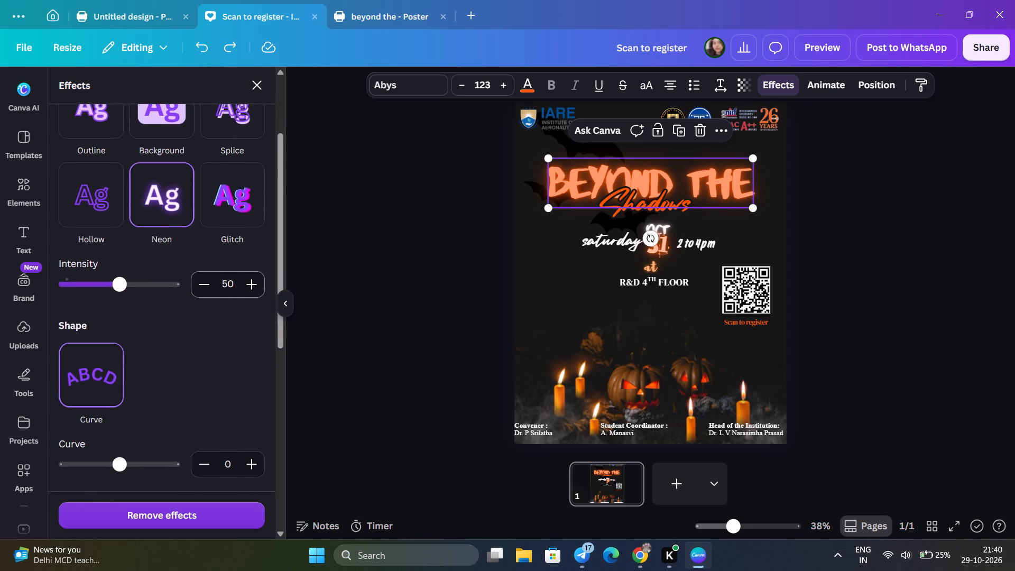
pyautogui.scroll(-1, 211, 379)
pyautogui.click(813, 84)
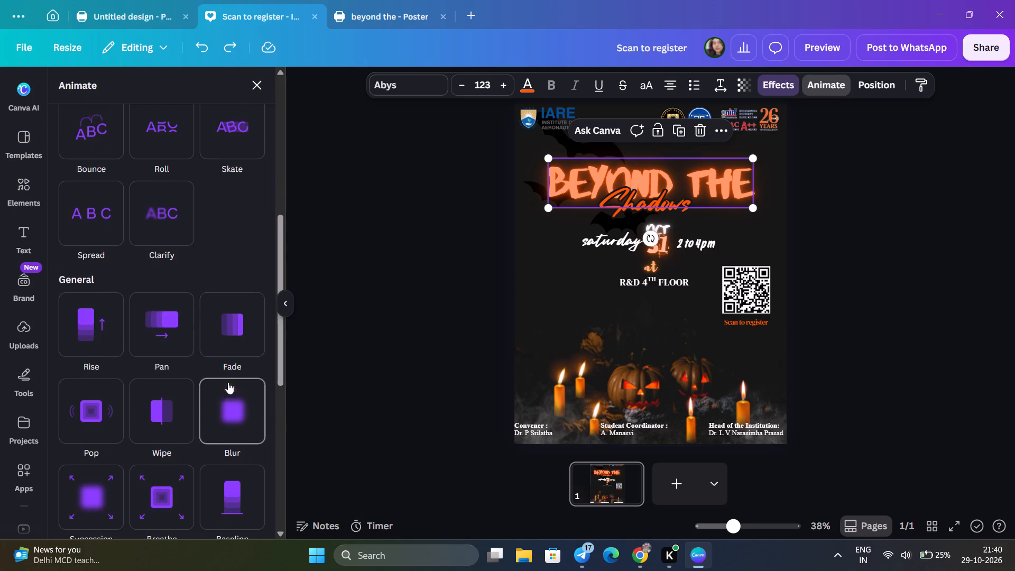
# Play the post's preview to check its animations, and return to editing.
pyautogui.click(828, 60)
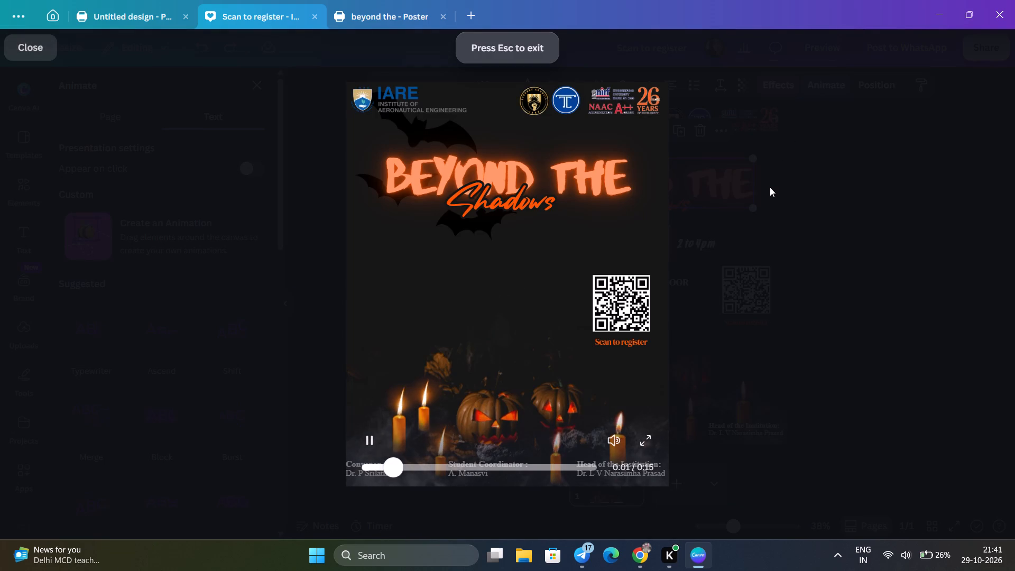
pyautogui.press('Escape')
# Browse the animation options for the grouped date and time text, and deselect it.
pyautogui.click(702, 241)
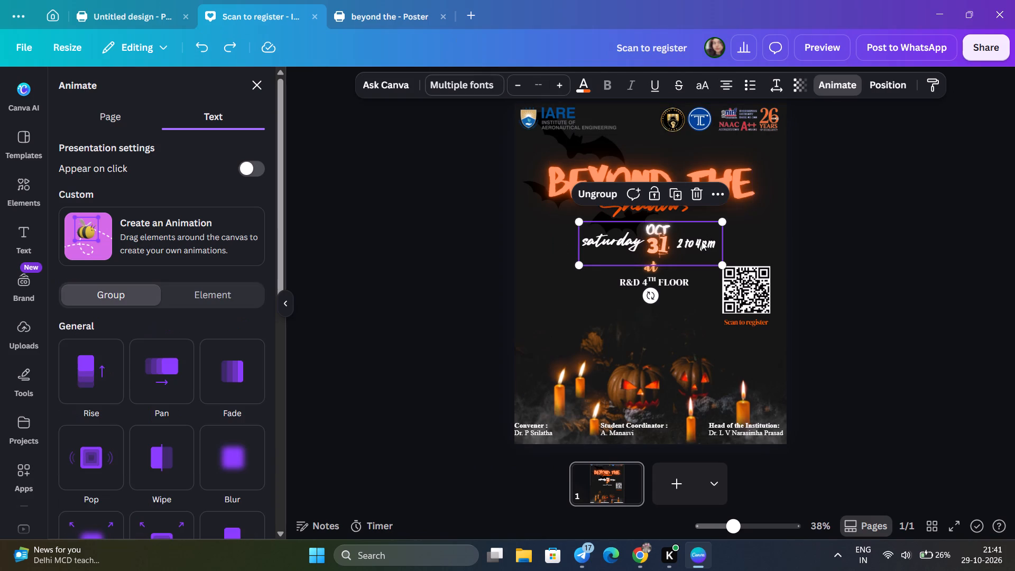
pyautogui.click(850, 84)
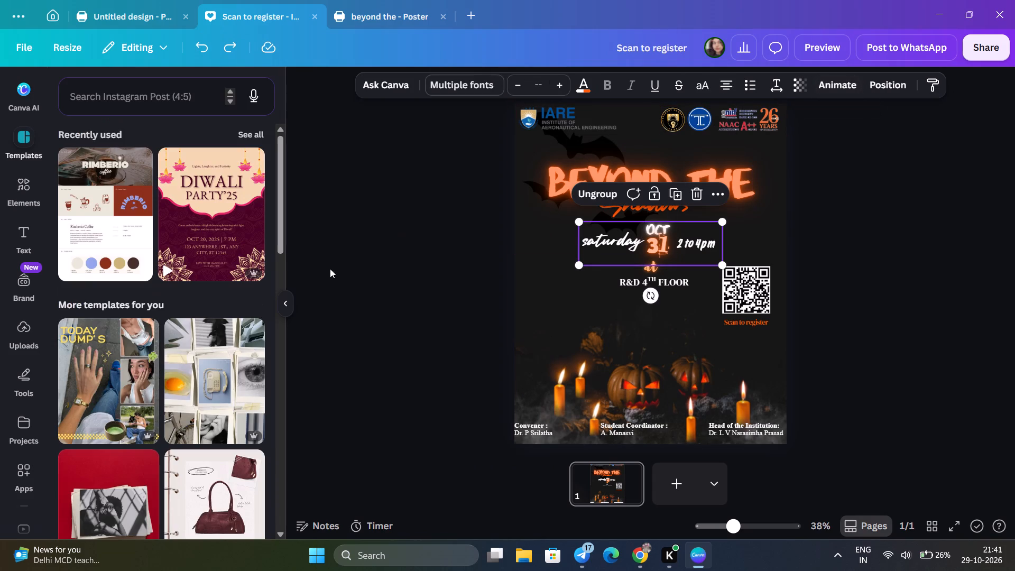
pyautogui.click(834, 77)
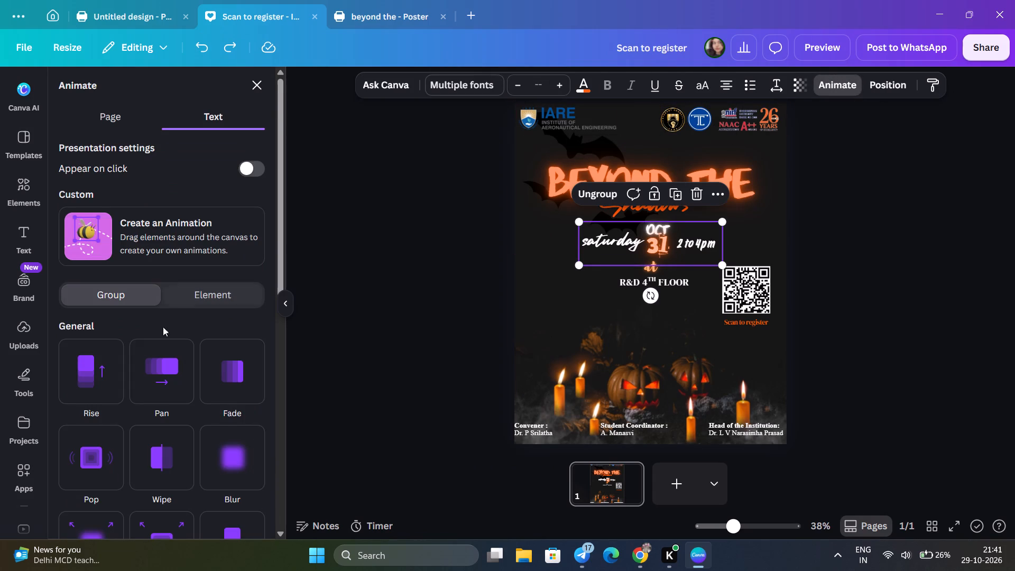
pyautogui.scroll(-9, 162, 335)
pyautogui.scroll(7, 162, 335)
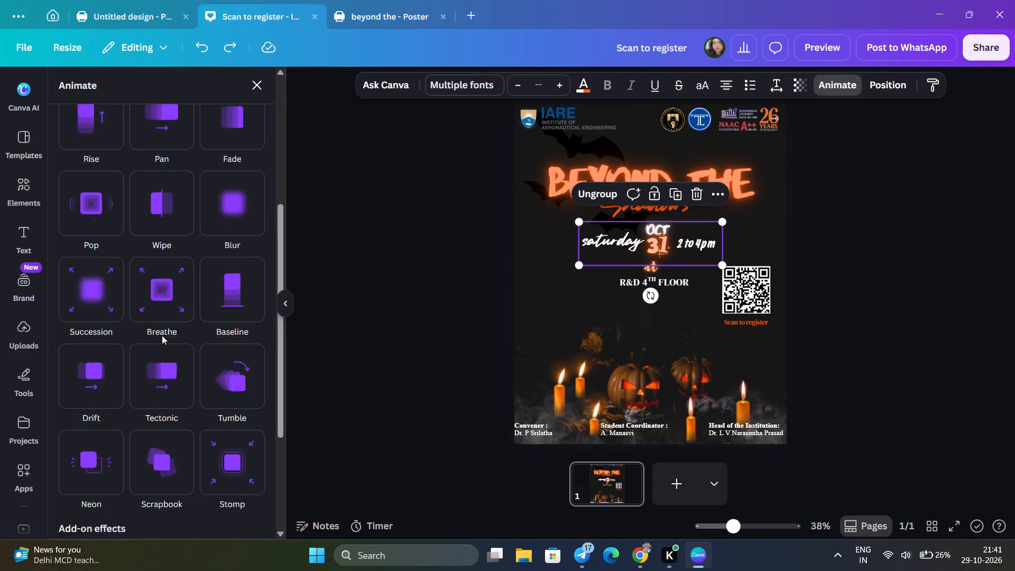
pyautogui.scroll(3, 162, 335)
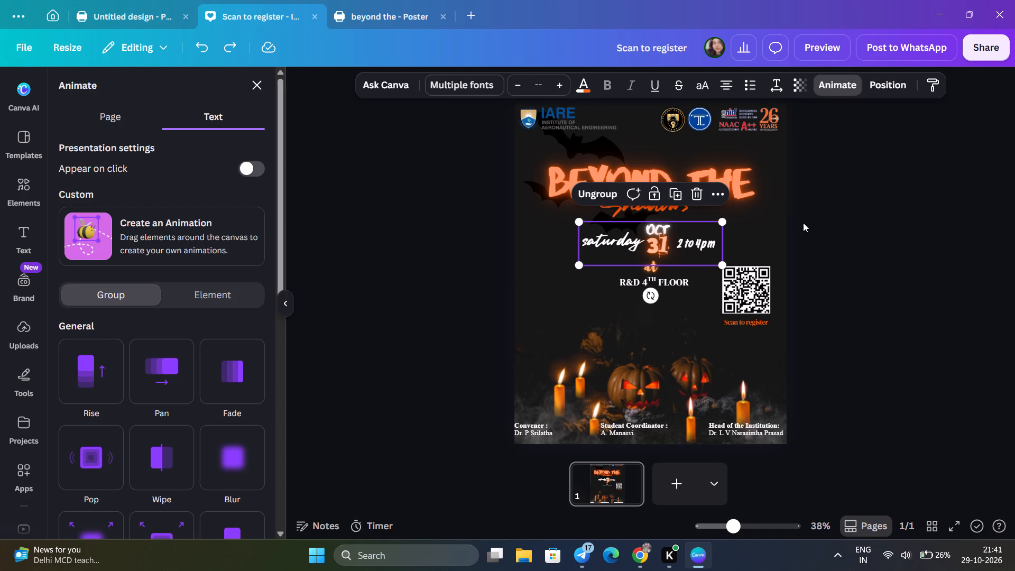
pyautogui.click(805, 225)
pyautogui.click(817, 231)
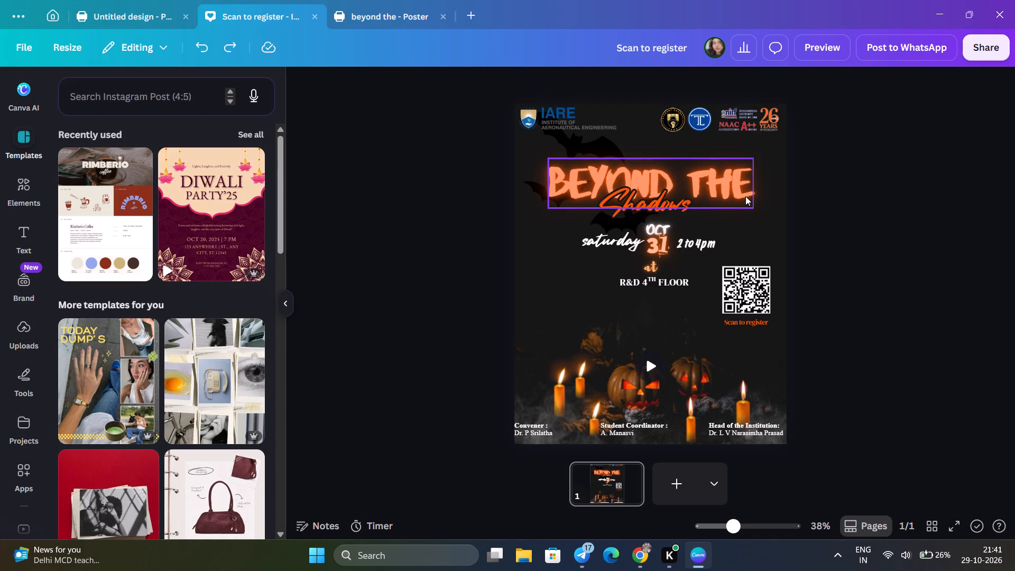
# Play the post's preview again to check how the video and text elements run, and return to editing.
pyautogui.click(737, 195)
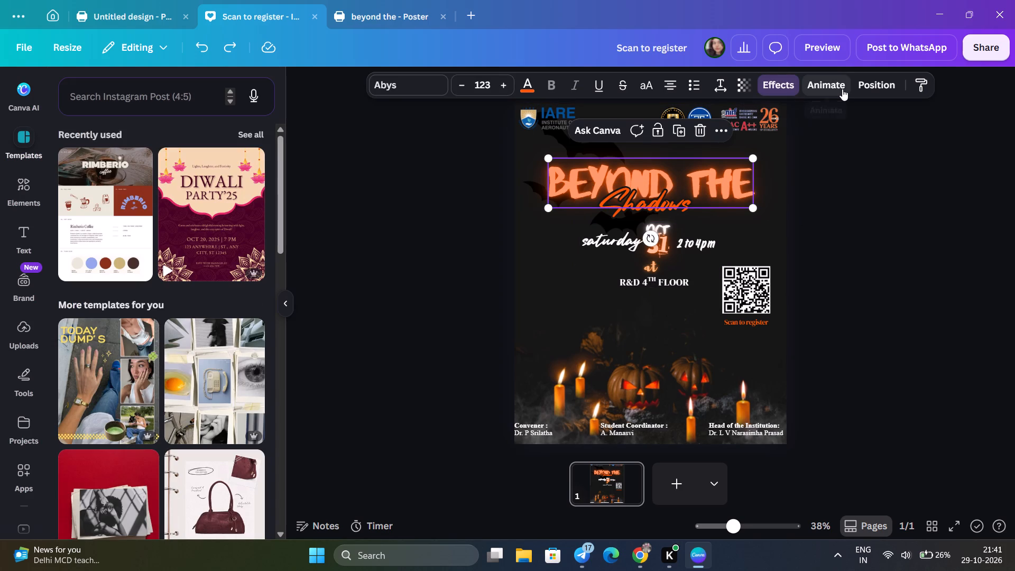
pyautogui.click(837, 49)
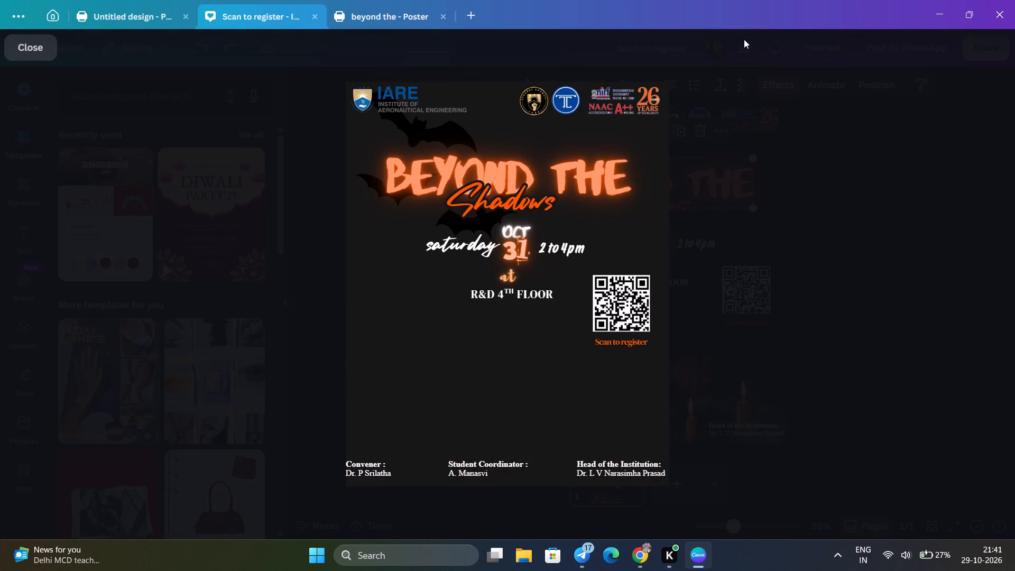
pyautogui.press('Escape')
pyautogui.click(865, 359)
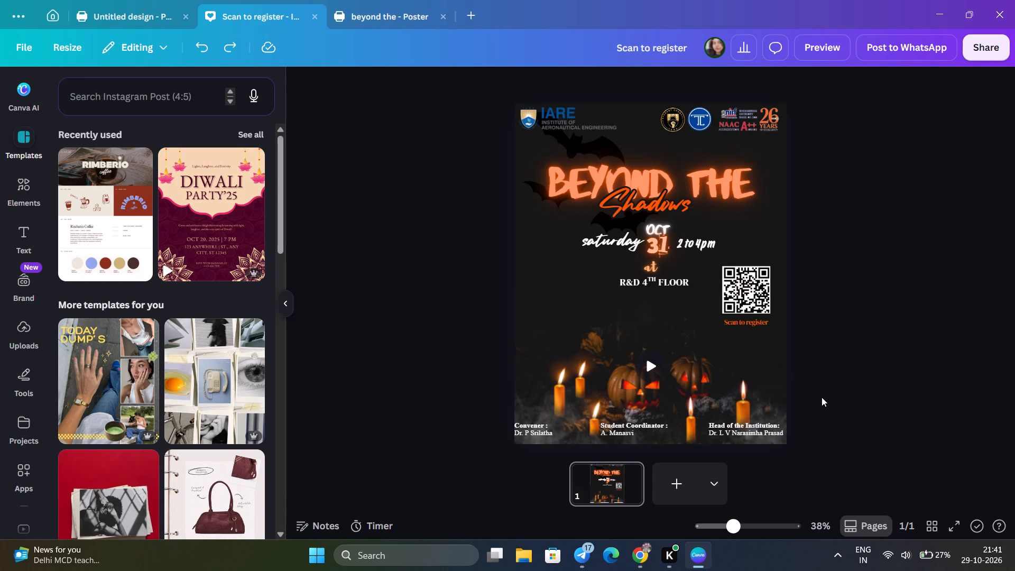
# Extend the trim of the pumpkin and candle background video to 16.6 s.
pyautogui.click(741, 389)
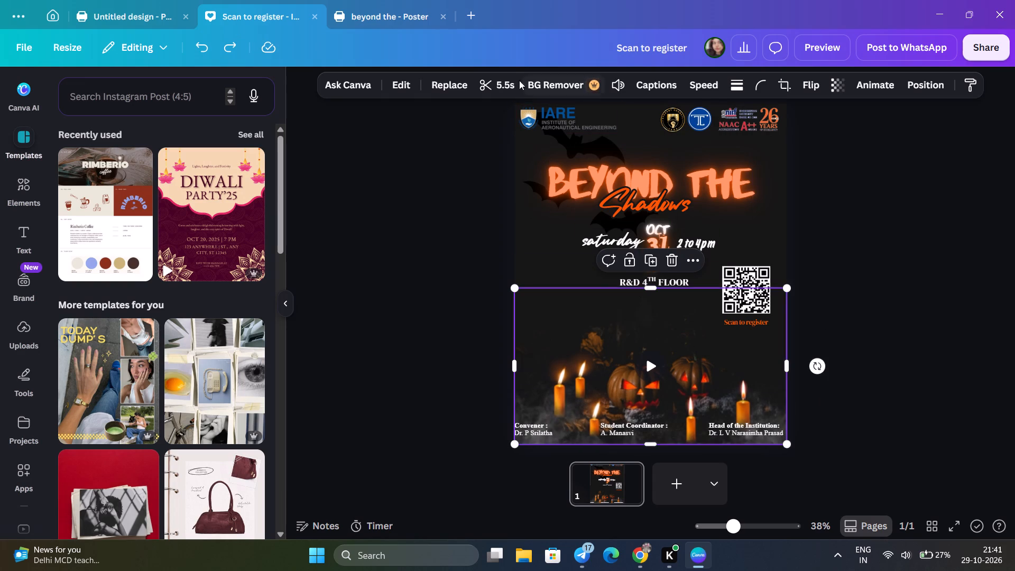
pyautogui.click(505, 77)
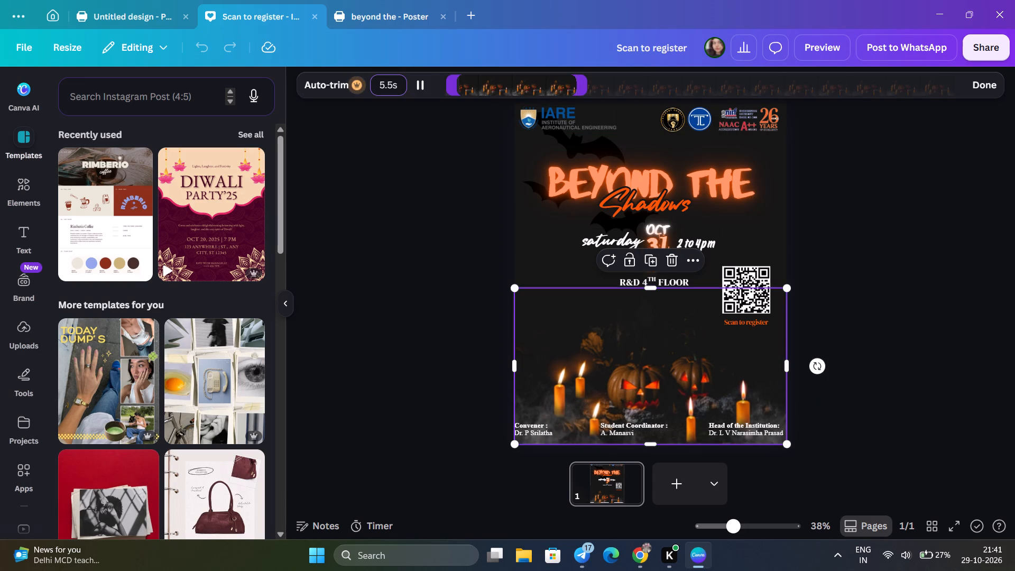
pyautogui.moveTo(583, 94); pyautogui.dragTo(820, 117)
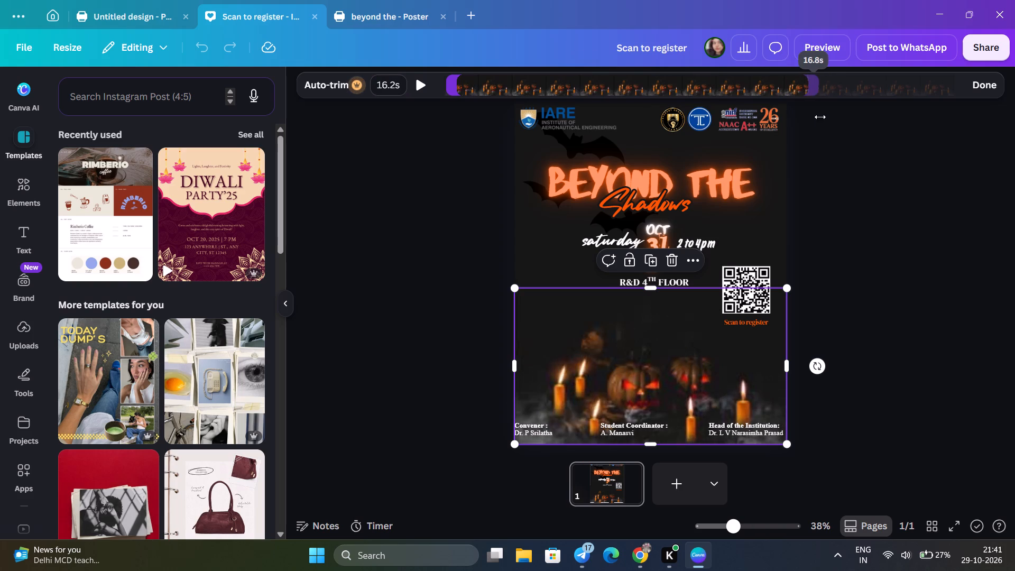
pyautogui.moveTo(820, 117); pyautogui.dragTo(823, 117)
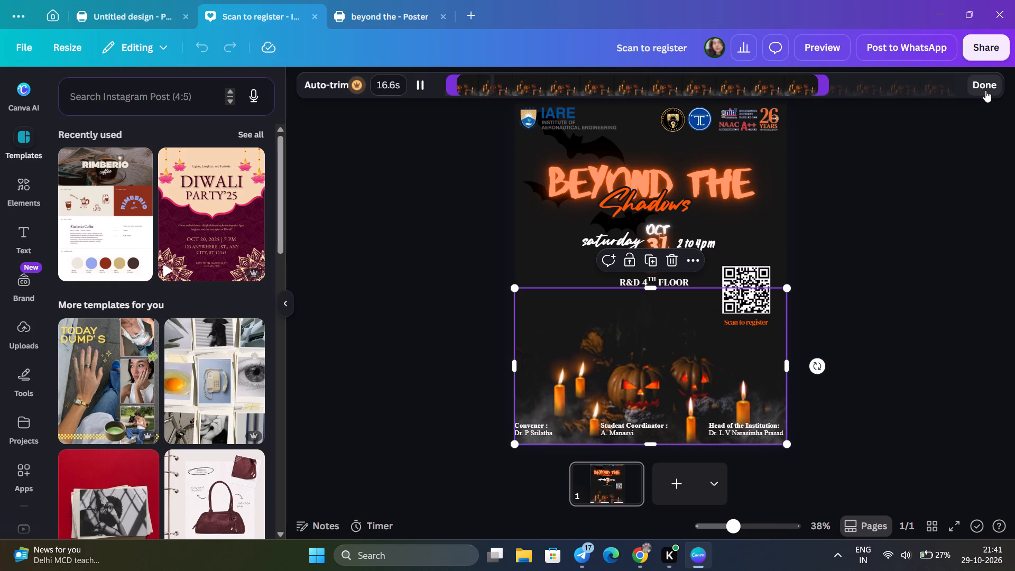
pyautogui.click(985, 90)
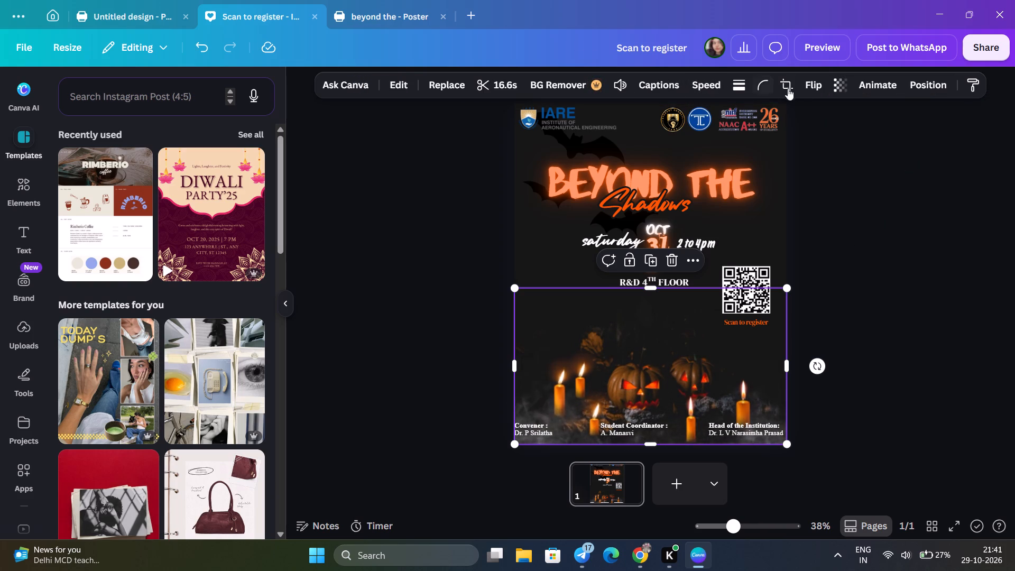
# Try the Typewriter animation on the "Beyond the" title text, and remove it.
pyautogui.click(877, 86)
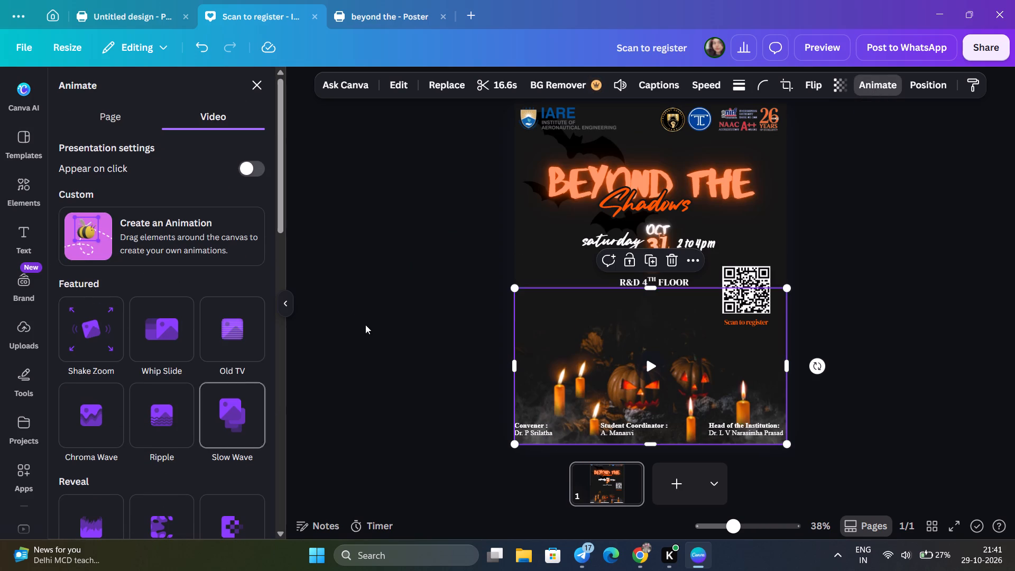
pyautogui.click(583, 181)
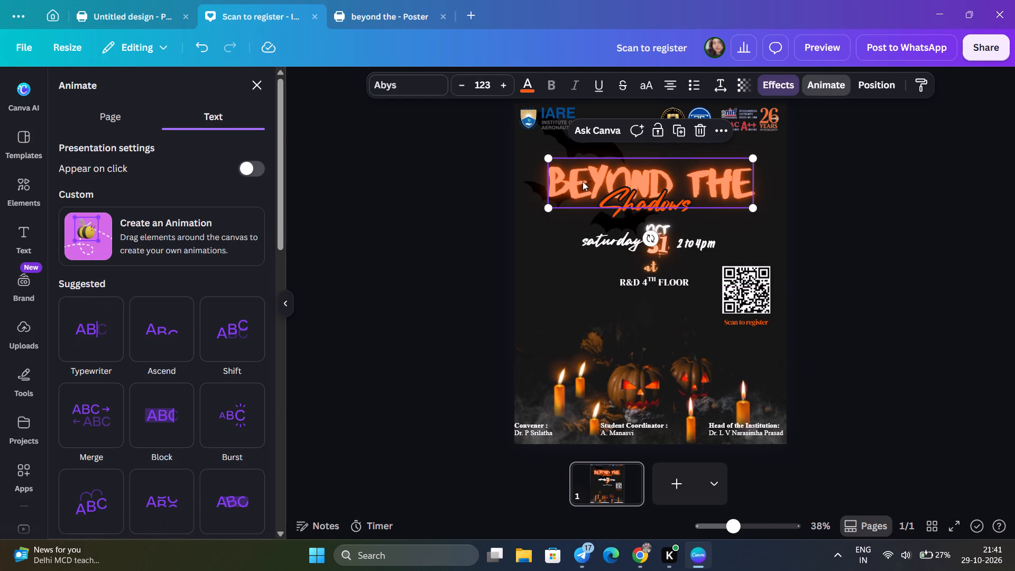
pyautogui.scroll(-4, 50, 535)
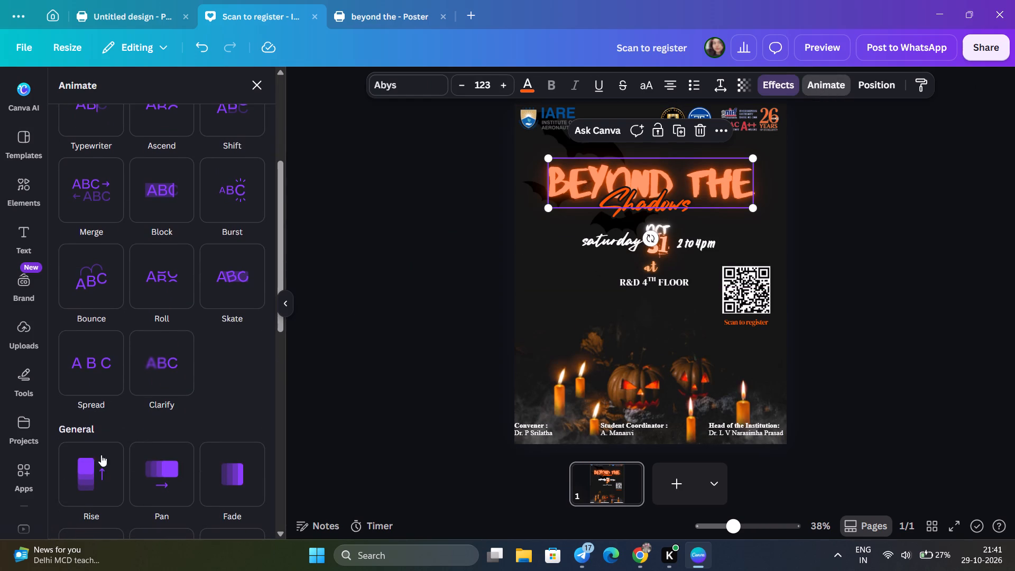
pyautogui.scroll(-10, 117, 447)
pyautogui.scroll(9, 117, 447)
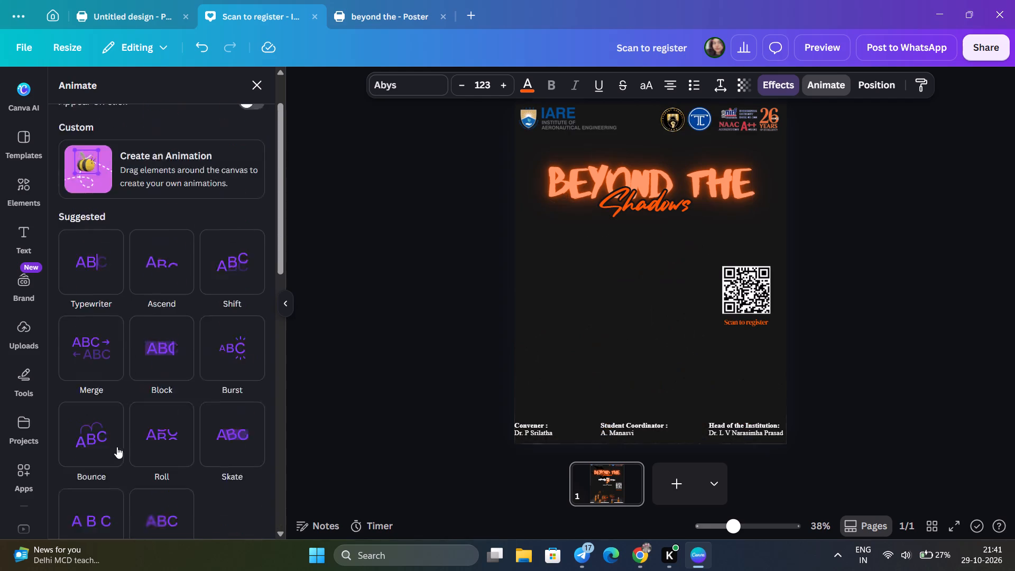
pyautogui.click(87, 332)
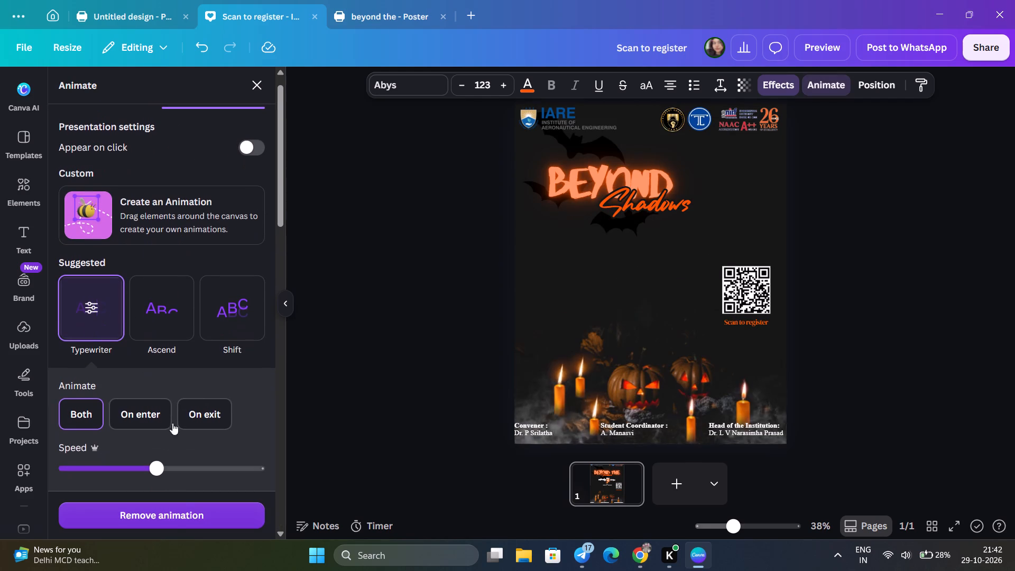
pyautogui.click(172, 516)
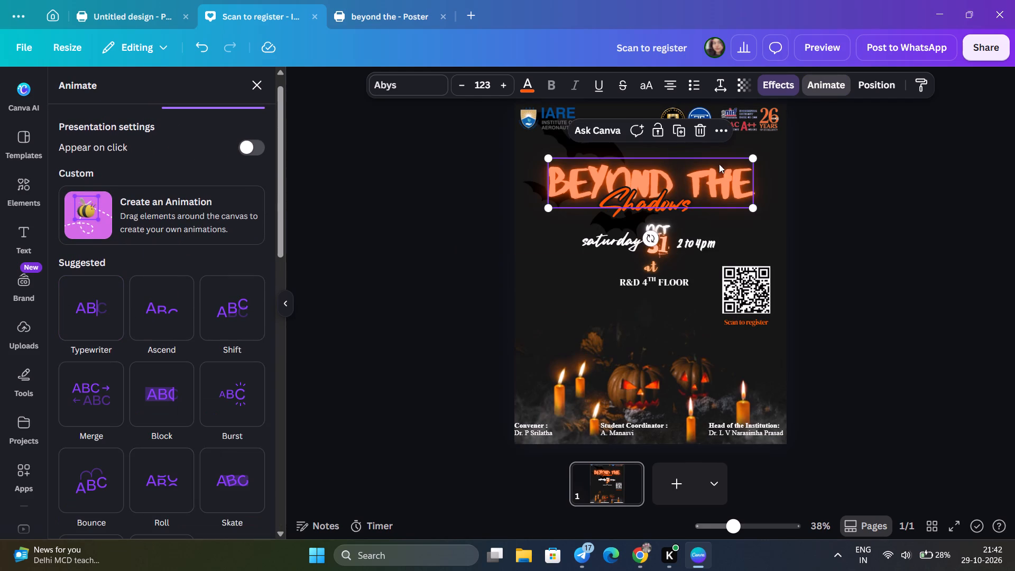
# Play the post's preview to check the longer background video with the text, and return to editing with nothing selected.
pyautogui.click(806, 51)
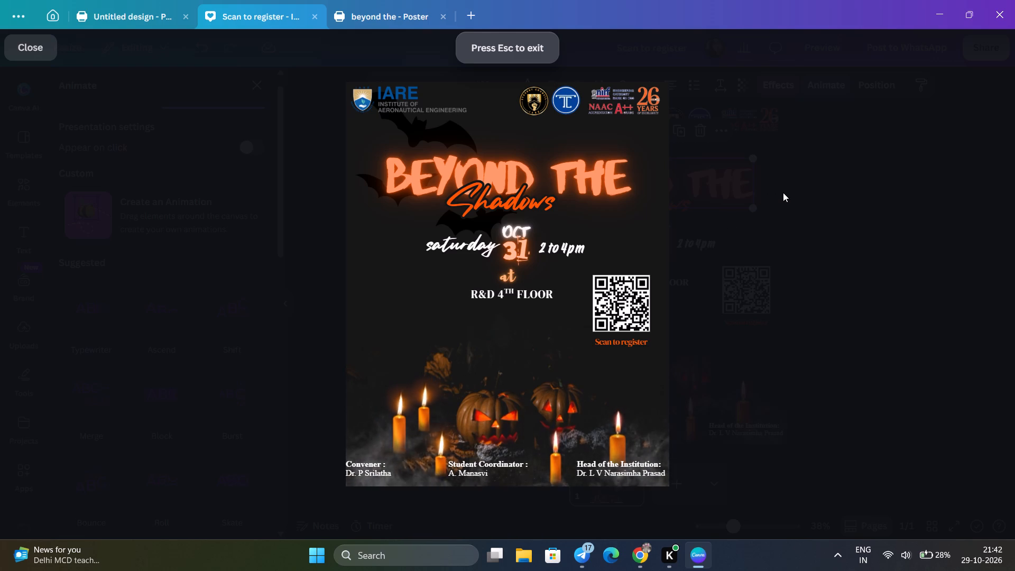
pyautogui.press('Escape')
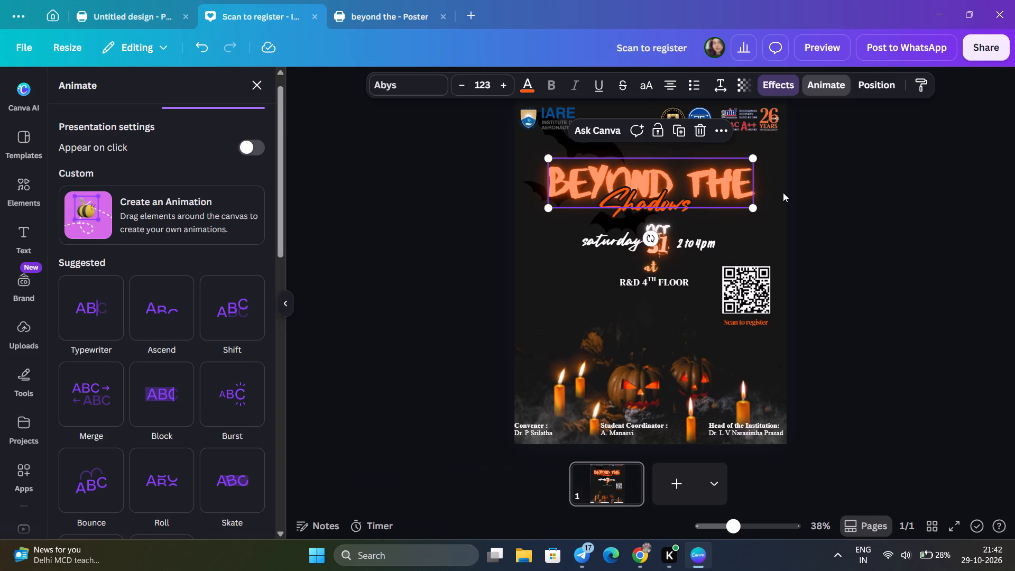
pyautogui.press('Escape')
pyautogui.scroll(1, 439, 343)
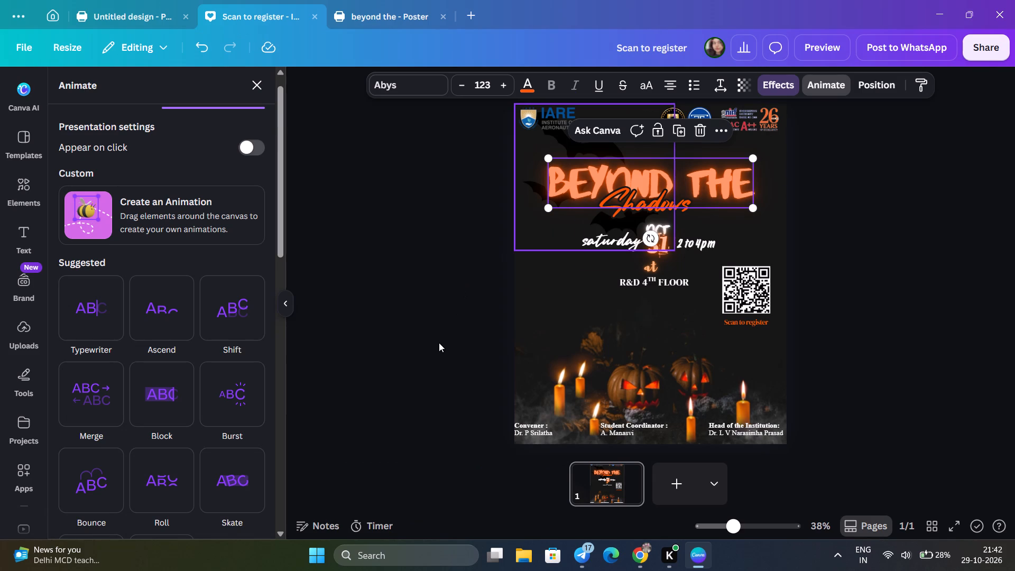
pyautogui.scroll(2, 439, 343)
pyautogui.click(876, 192)
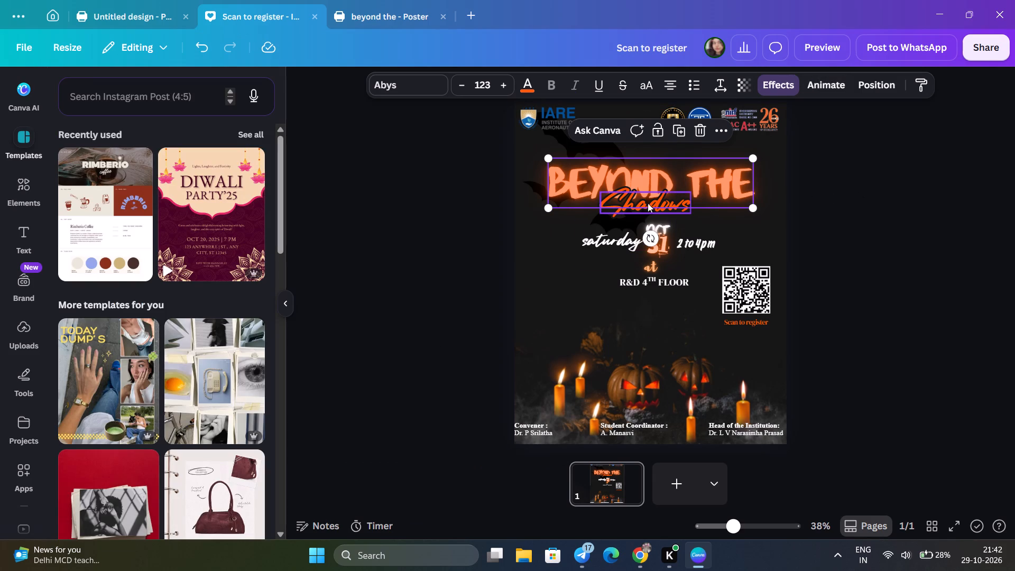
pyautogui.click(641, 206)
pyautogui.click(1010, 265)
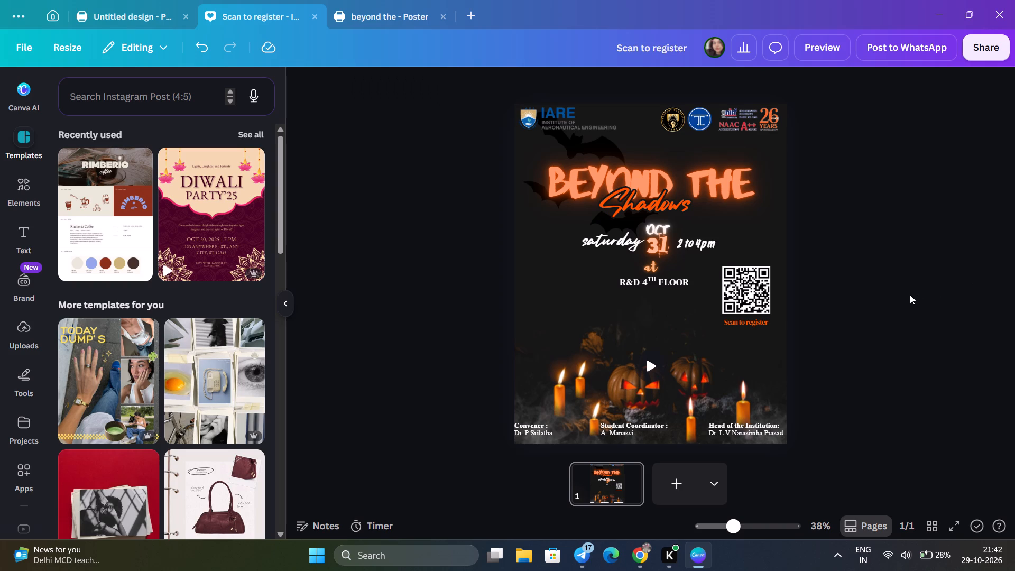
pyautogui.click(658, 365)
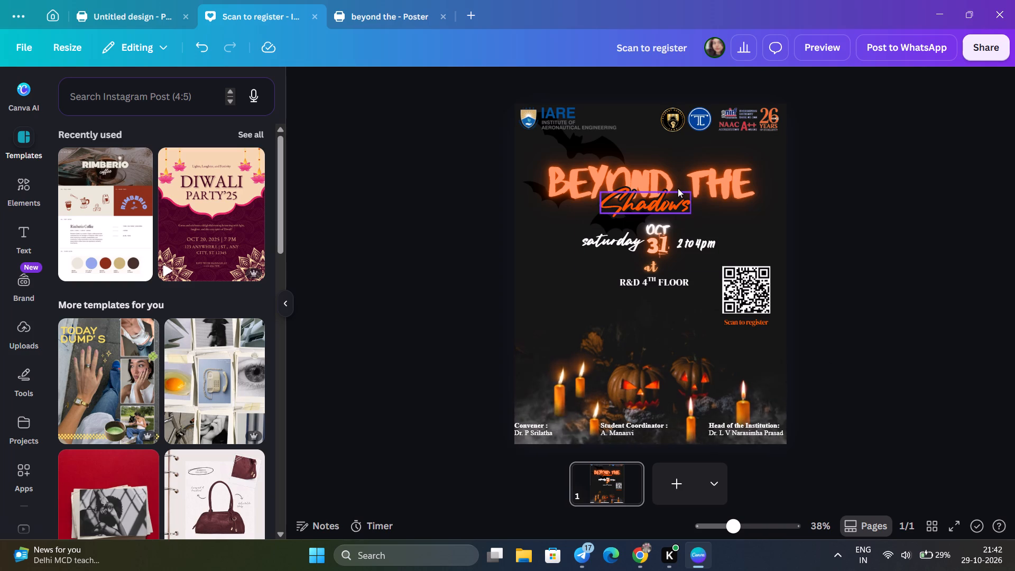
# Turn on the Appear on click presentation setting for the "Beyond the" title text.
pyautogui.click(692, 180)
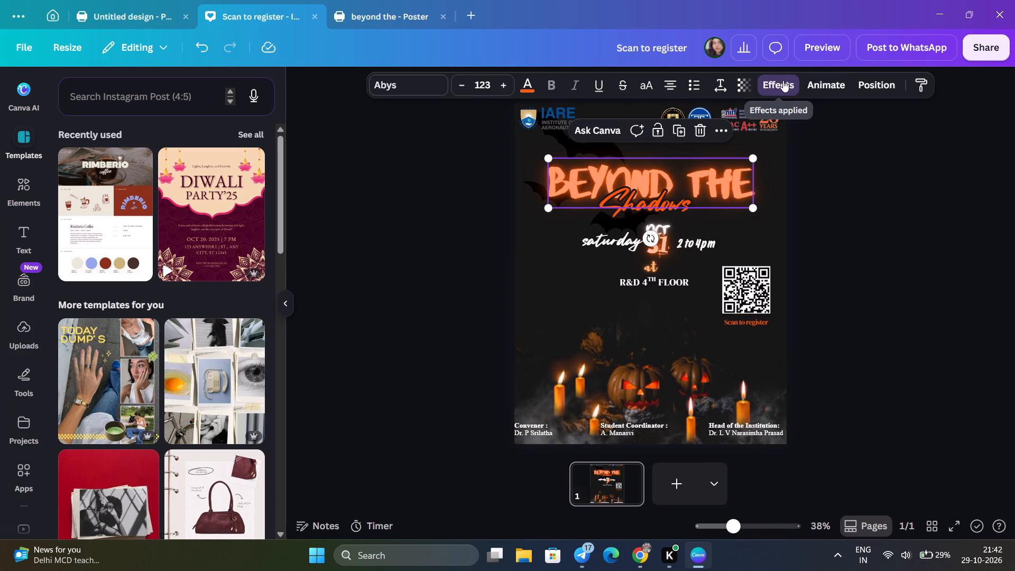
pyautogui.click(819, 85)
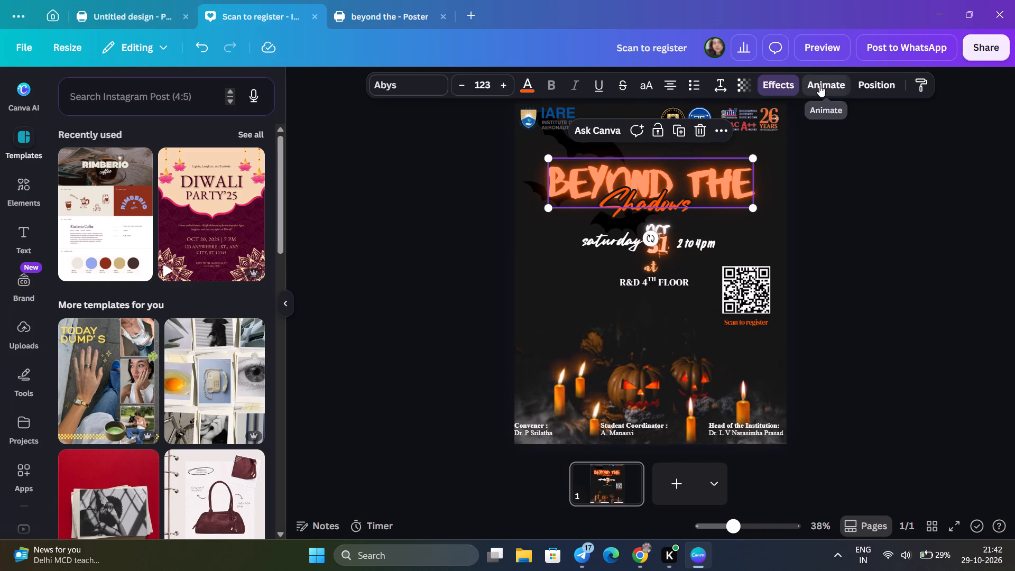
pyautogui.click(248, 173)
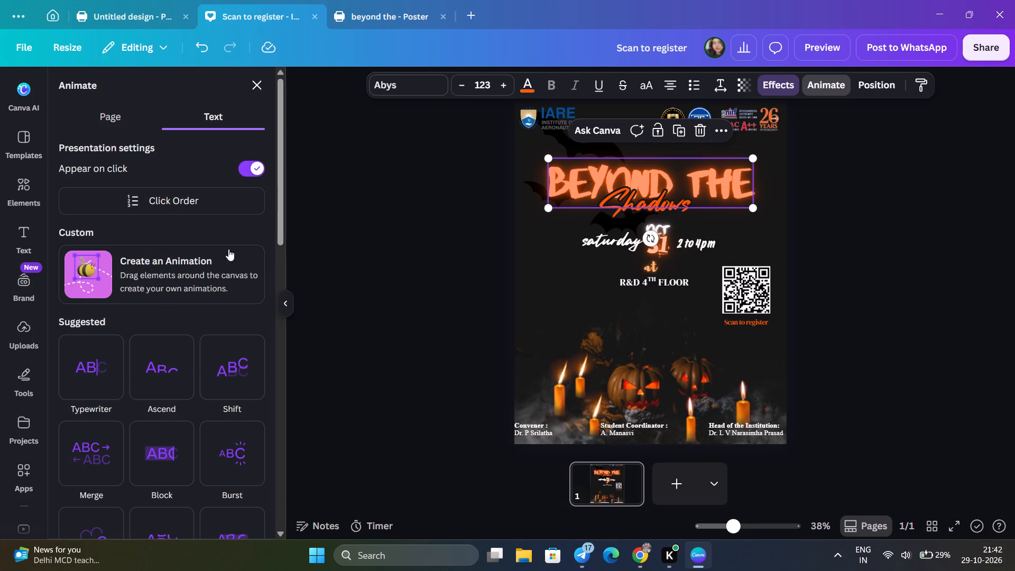
# Play the post's preview, pausing and resuming it to check how the title appears, and return to editing.
pyautogui.click(845, 56)
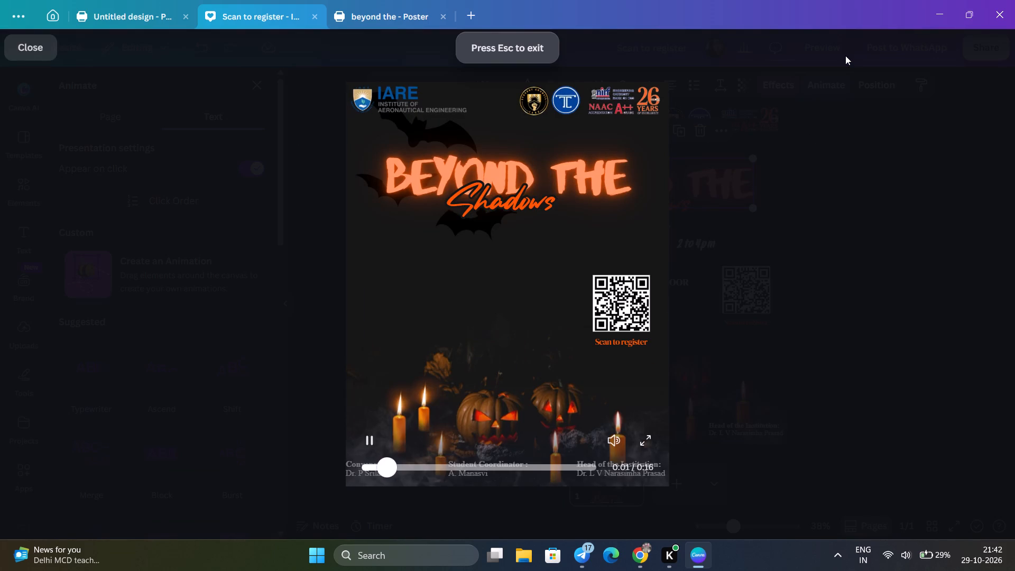
pyautogui.press('space')
pyautogui.press('space')
pyautogui.press('space')
pyautogui.press('space')
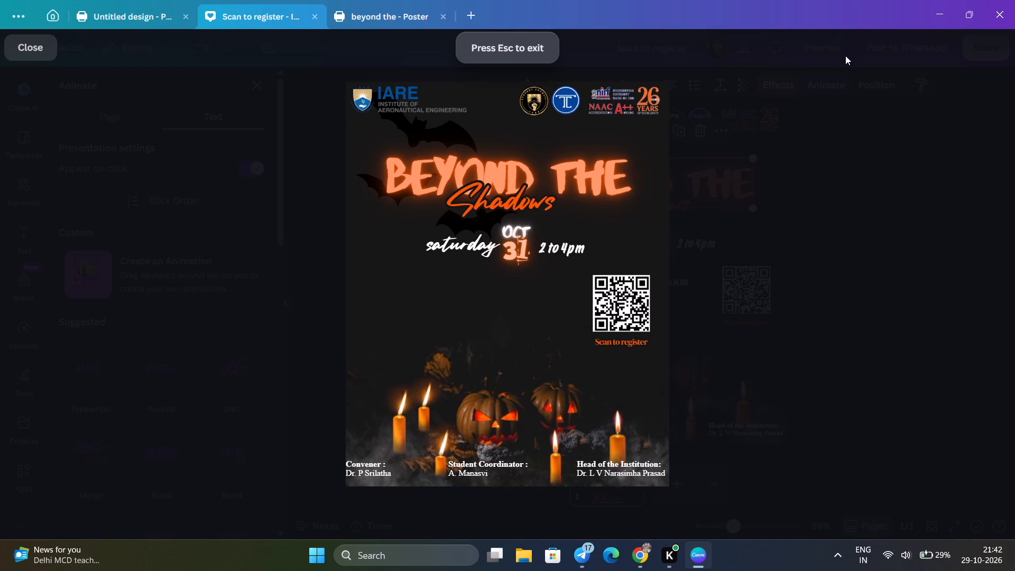
pyautogui.press('Escape')
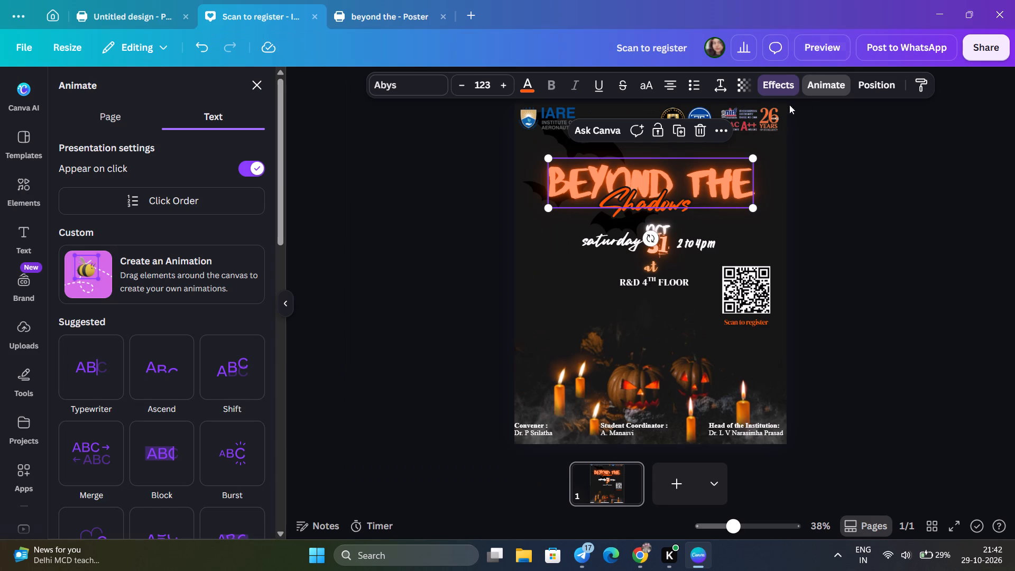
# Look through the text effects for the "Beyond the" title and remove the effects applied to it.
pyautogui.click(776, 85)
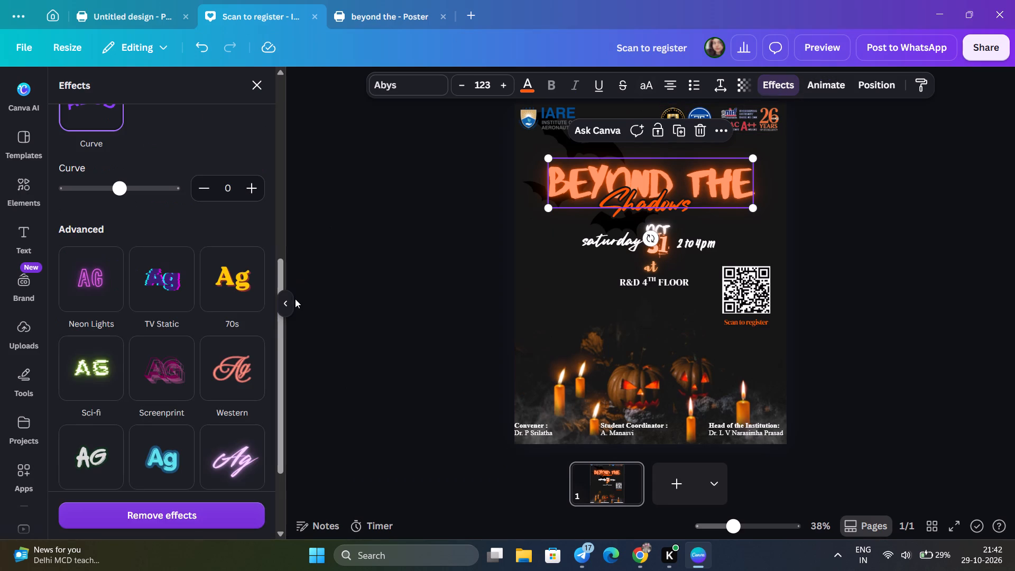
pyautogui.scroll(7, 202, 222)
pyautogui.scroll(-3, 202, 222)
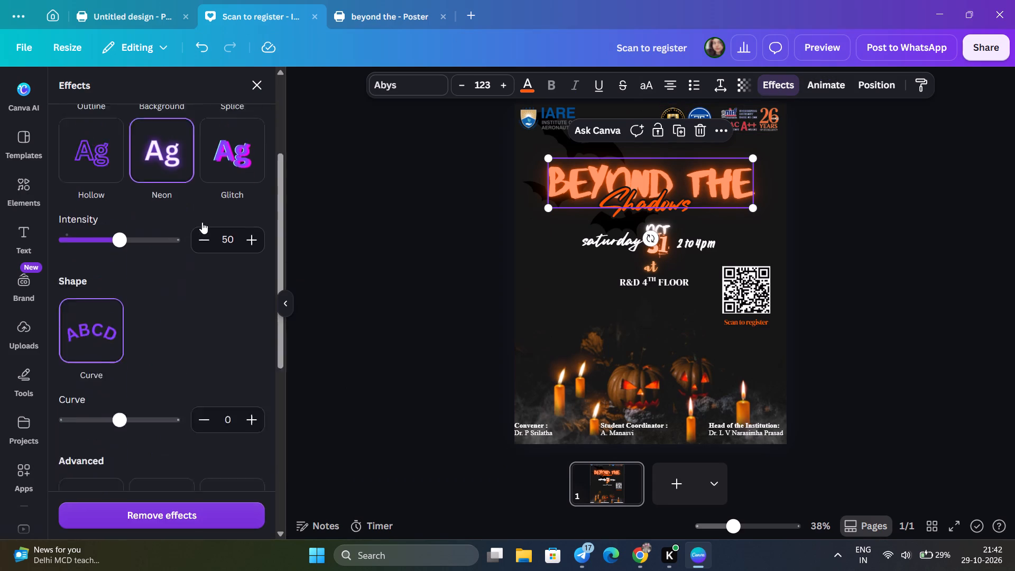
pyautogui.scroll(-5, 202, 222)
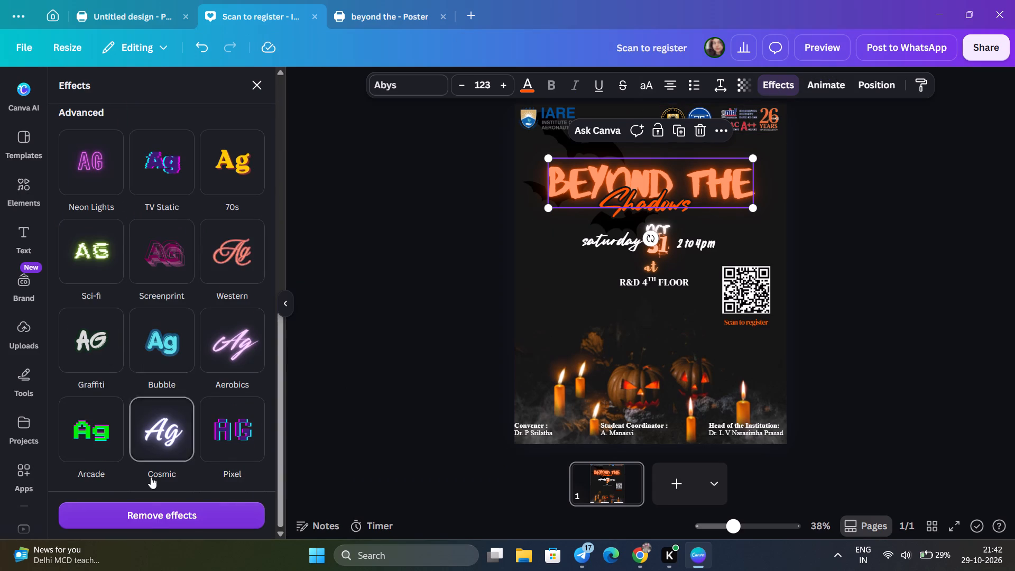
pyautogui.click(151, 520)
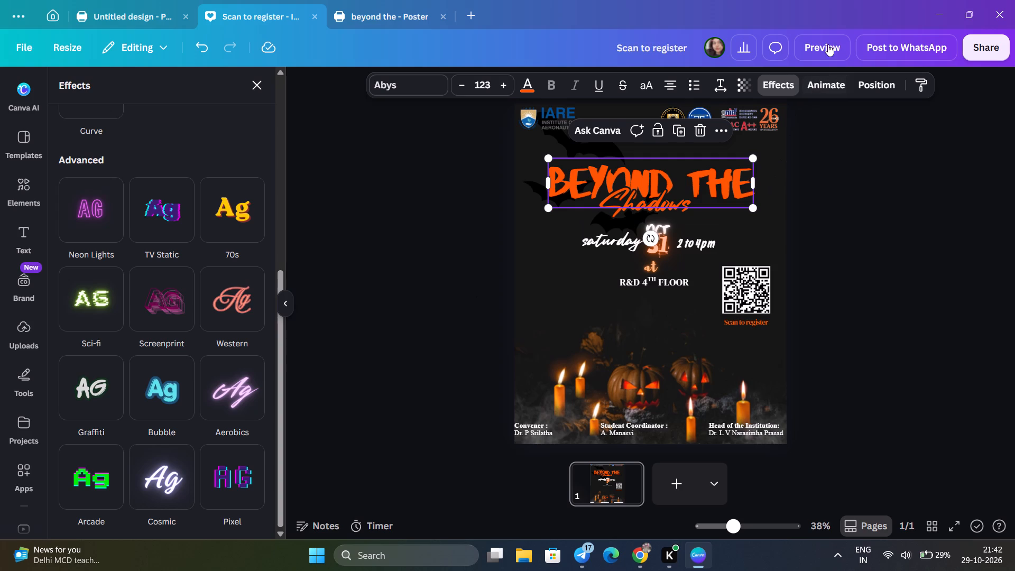
# Play the post's preview to check the title without effects, and return to editing.
pyautogui.click(829, 39)
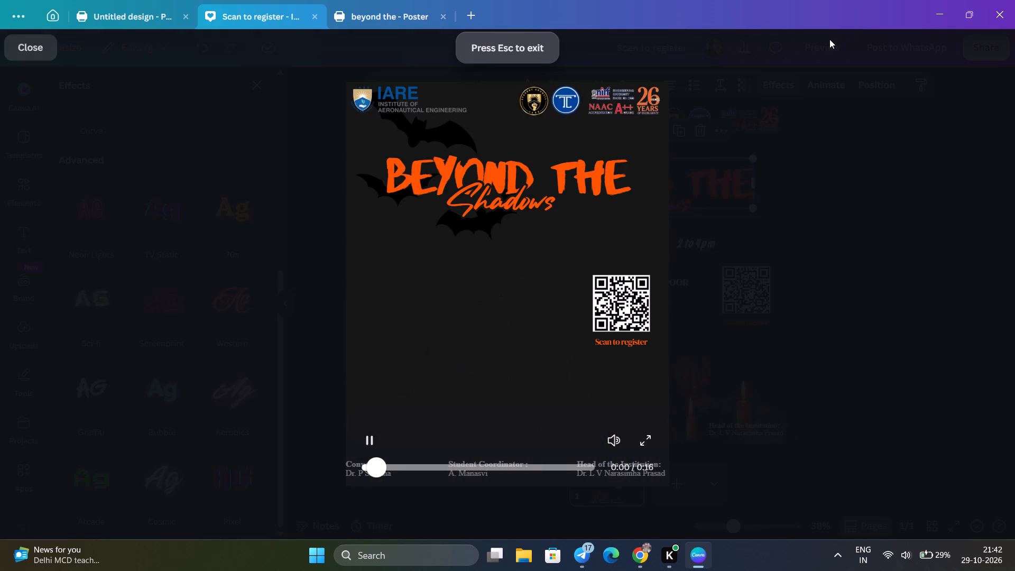
pyautogui.press('Escape')
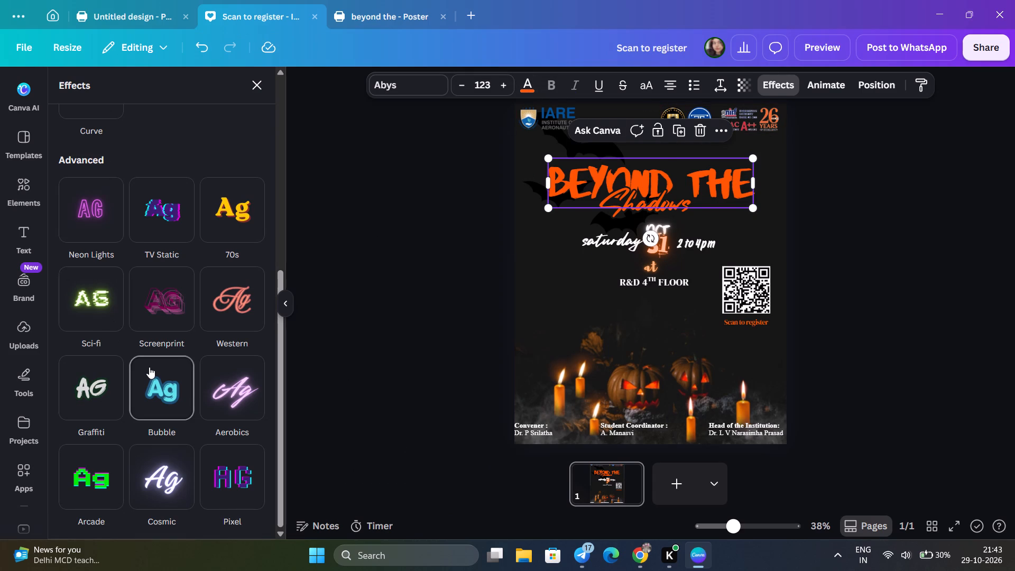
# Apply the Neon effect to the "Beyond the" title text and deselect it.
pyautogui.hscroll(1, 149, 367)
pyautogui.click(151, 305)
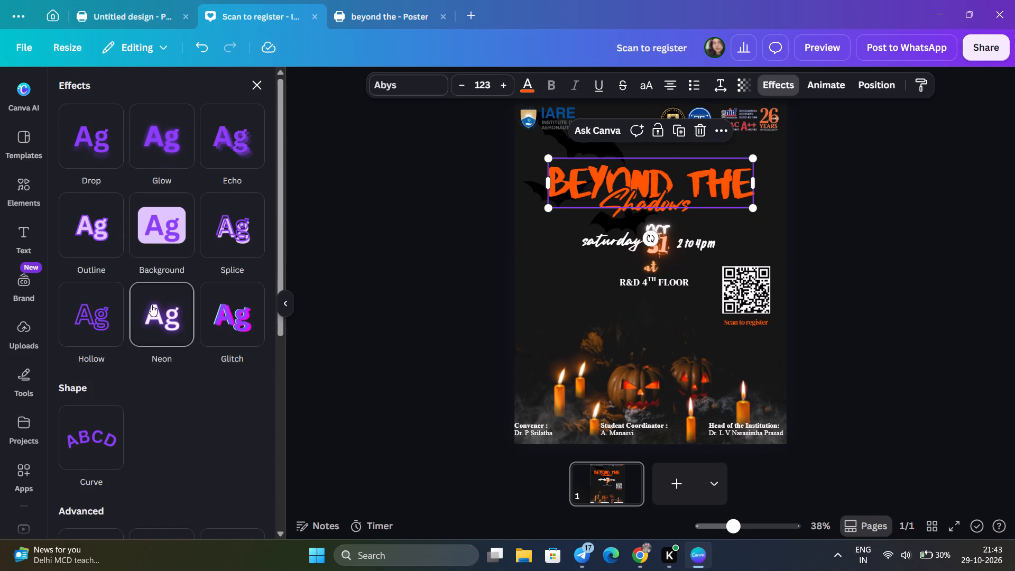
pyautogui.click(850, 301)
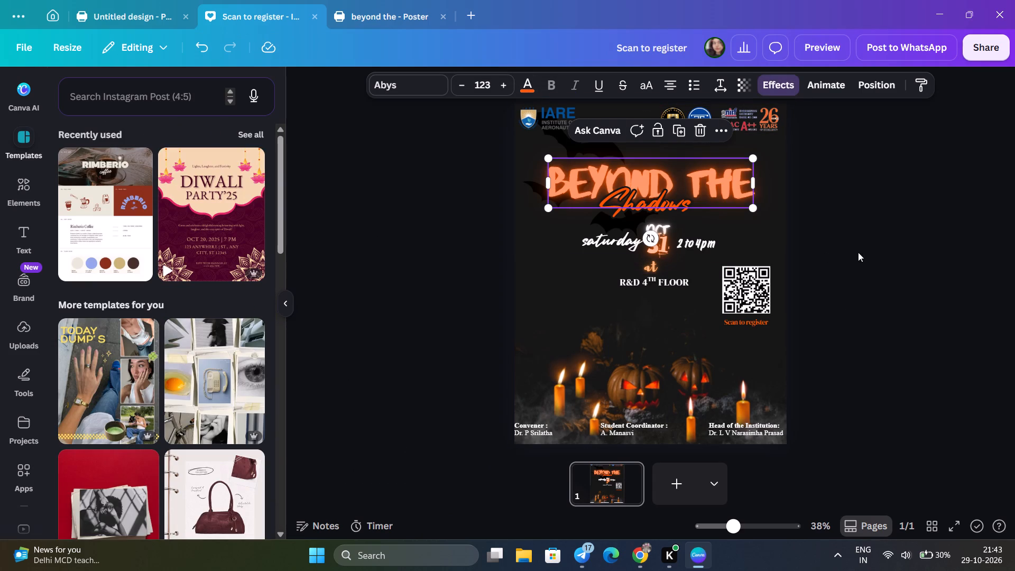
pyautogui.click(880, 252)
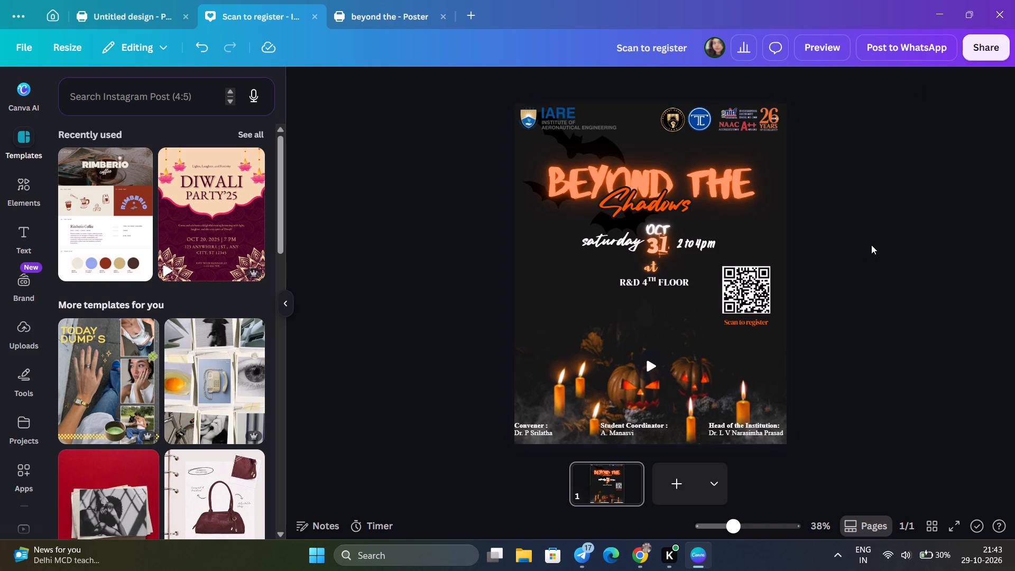
# Delete the "Beyond the" and "Shadows" title texts and the grouped date and time text from the post.
pyautogui.click(731, 186)
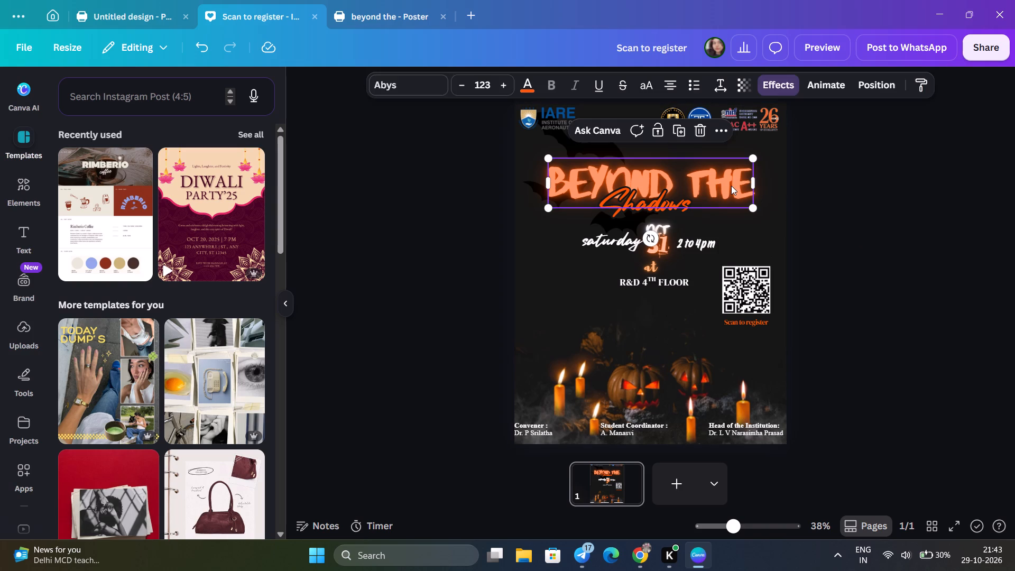
pyautogui.press('BackSpace')
pyautogui.click(682, 204)
pyautogui.press('BackSpace')
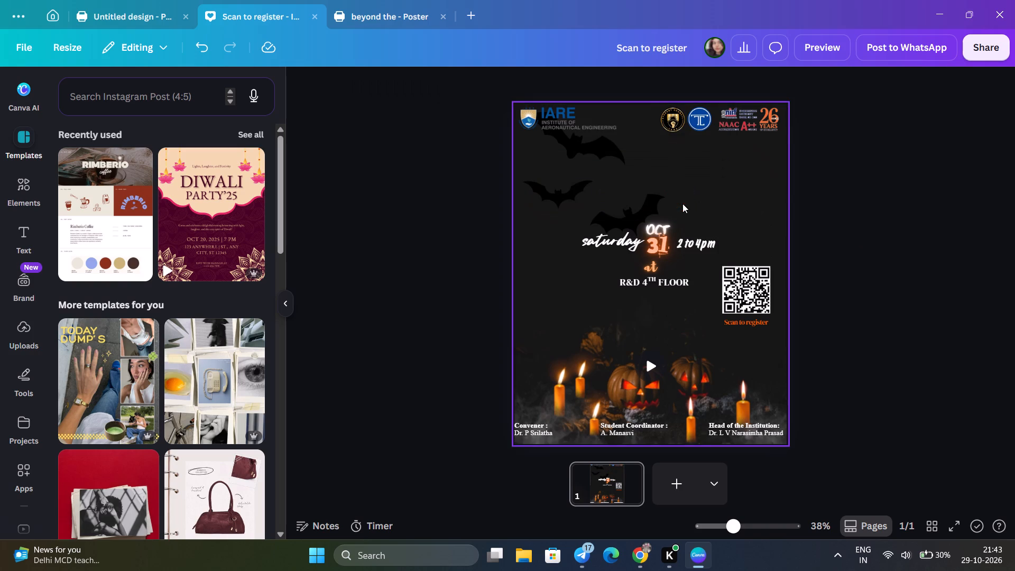
pyautogui.click(683, 252)
pyautogui.press('BackSpace')
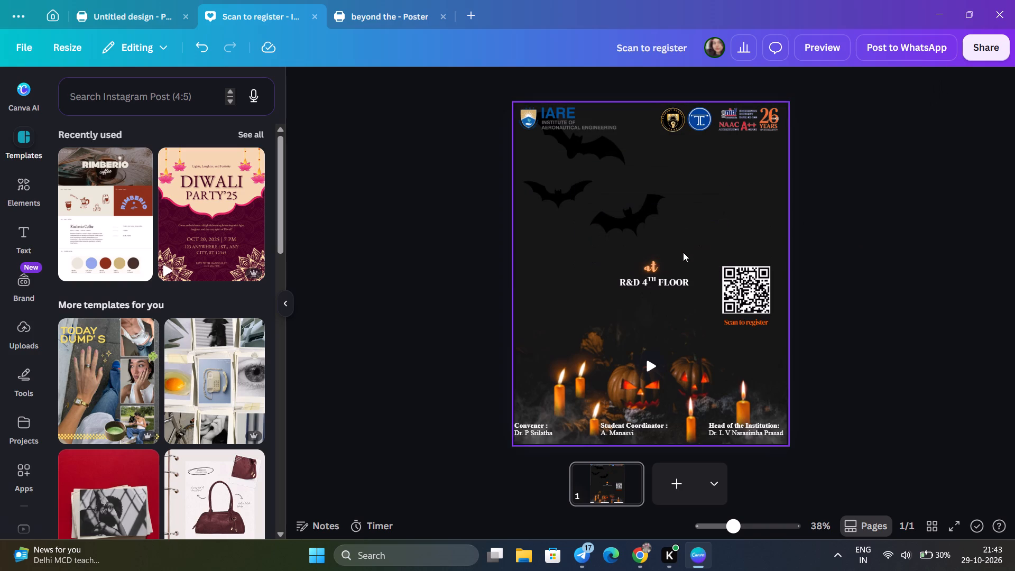
# Delete the "at" and "R&D 4th Floor" texts from the middle of the post.
pyautogui.click(651, 266)
pyautogui.press('BackSpace')
pyautogui.click(650, 285)
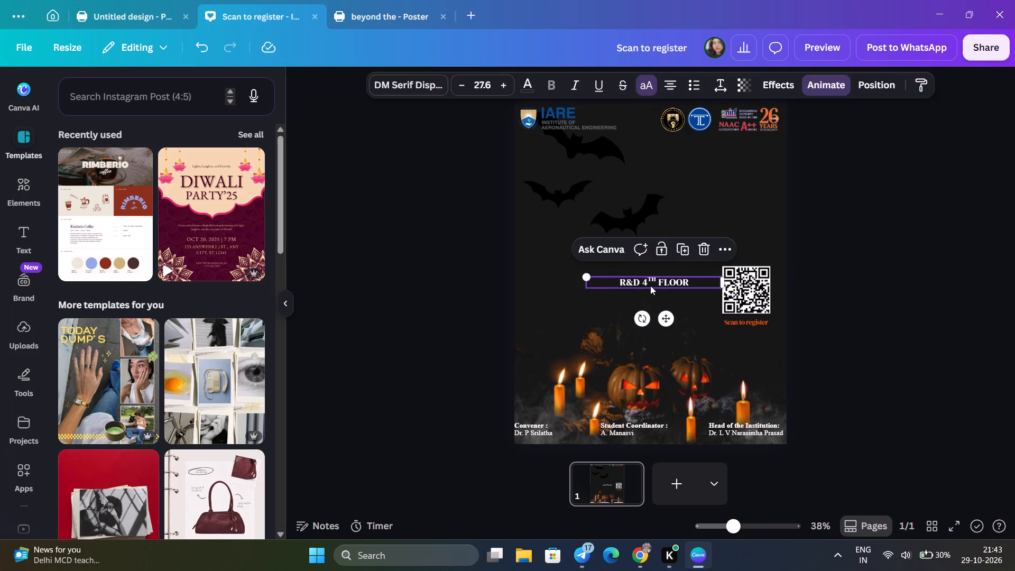
pyautogui.press('BackSpace')
# Add a new text box reading "Beyond the" in the middle of the post and deselect it.
pyautogui.press('t')
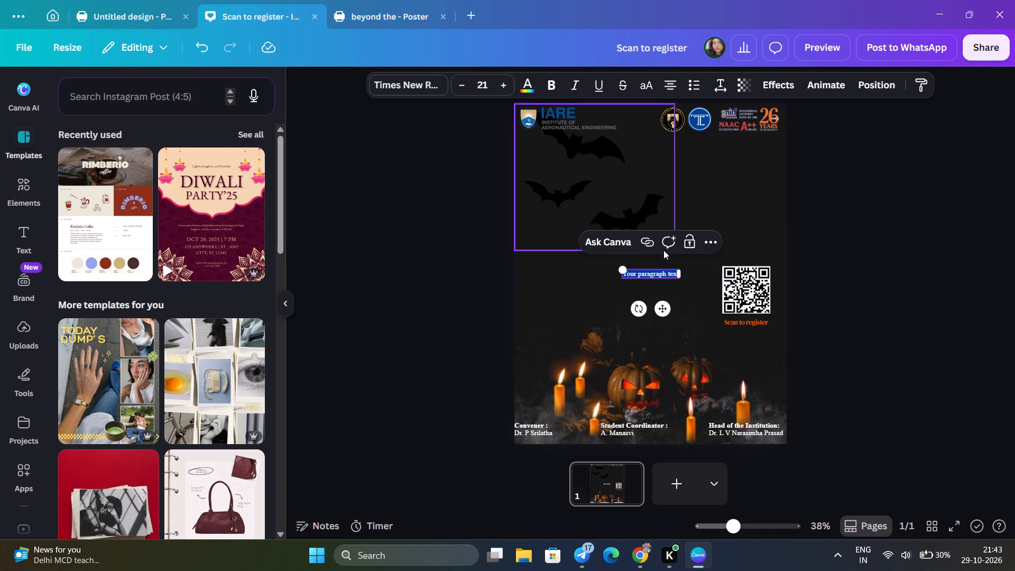
pyautogui.write('Beyond the')
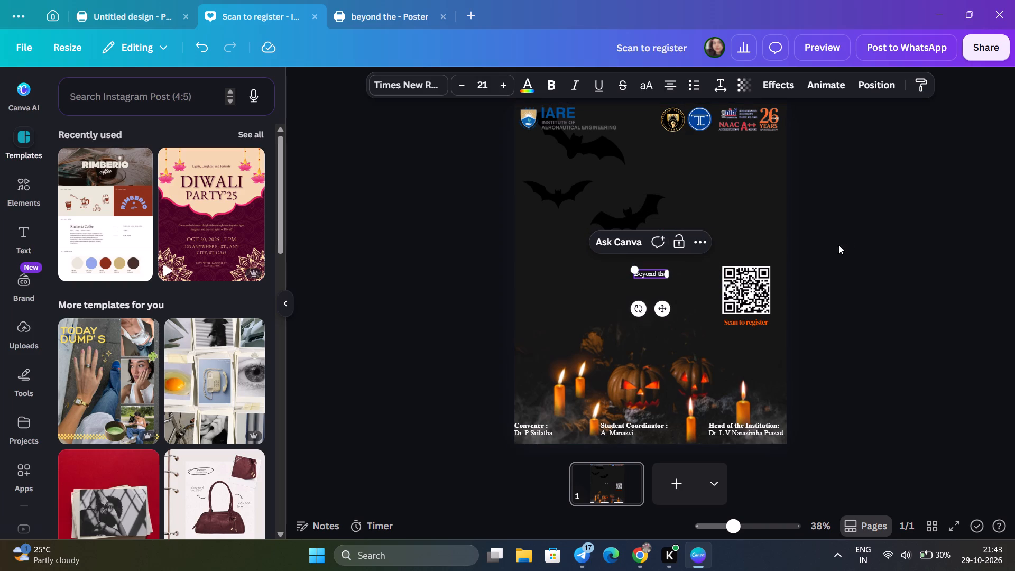
pyautogui.click(835, 245)
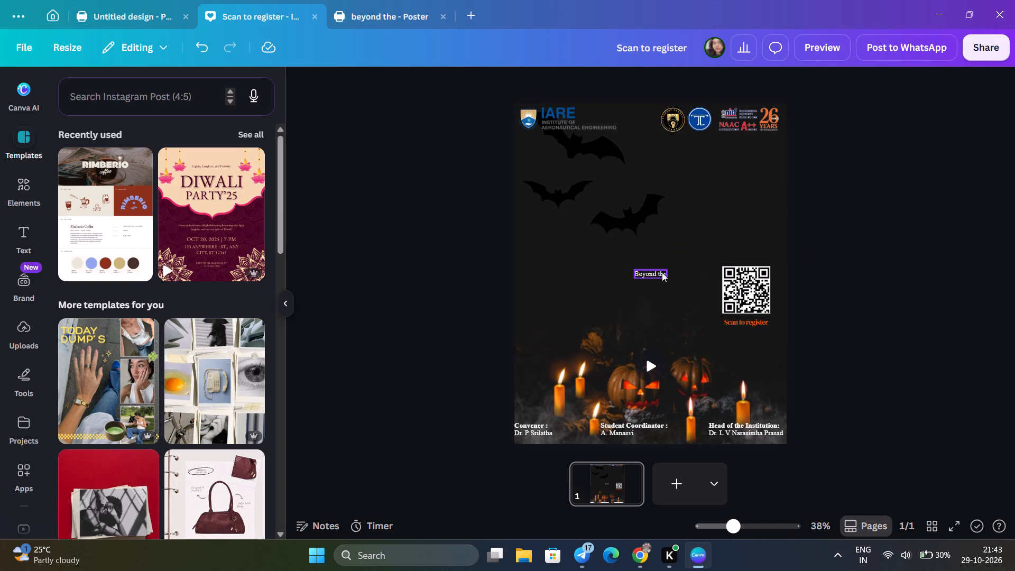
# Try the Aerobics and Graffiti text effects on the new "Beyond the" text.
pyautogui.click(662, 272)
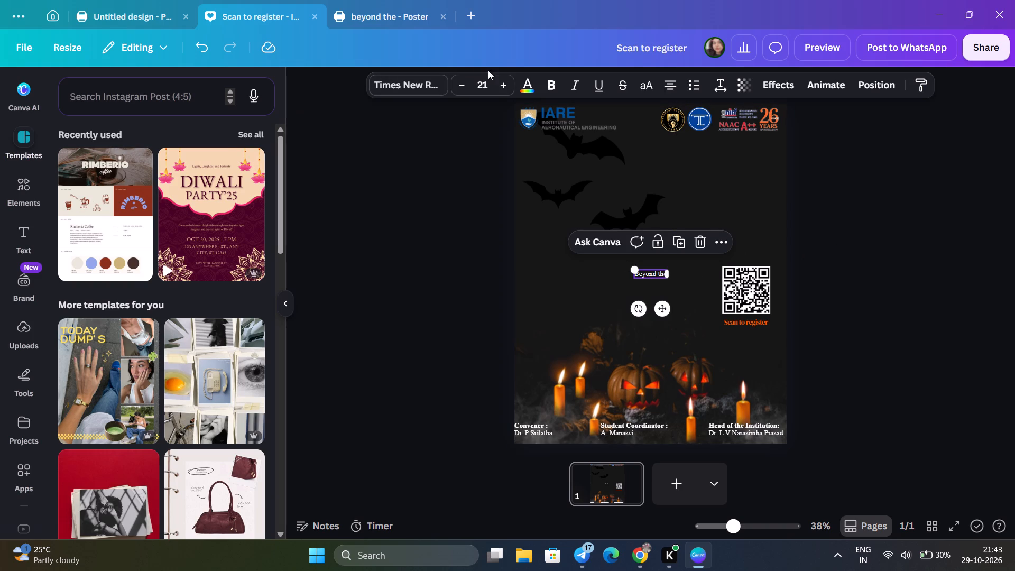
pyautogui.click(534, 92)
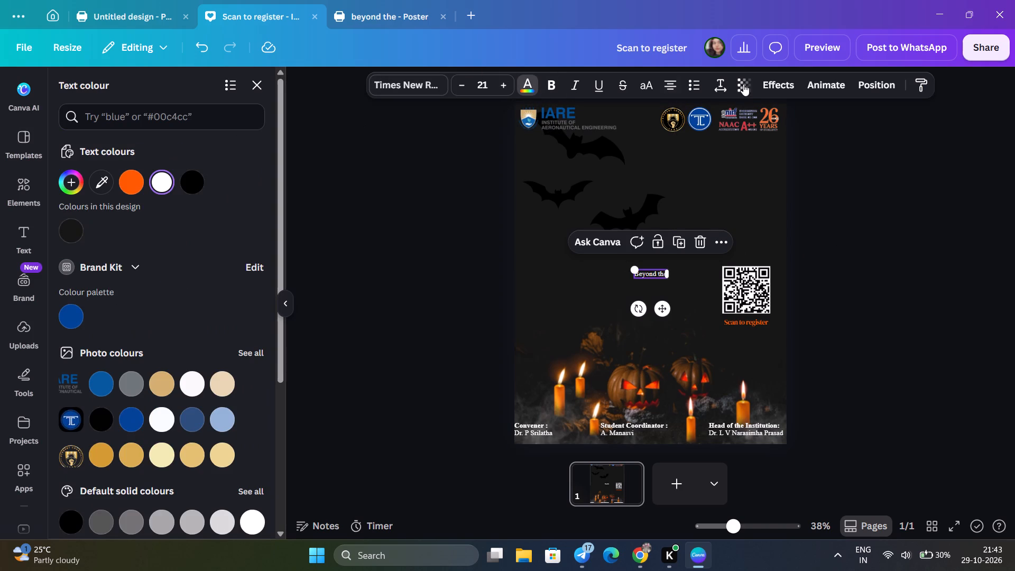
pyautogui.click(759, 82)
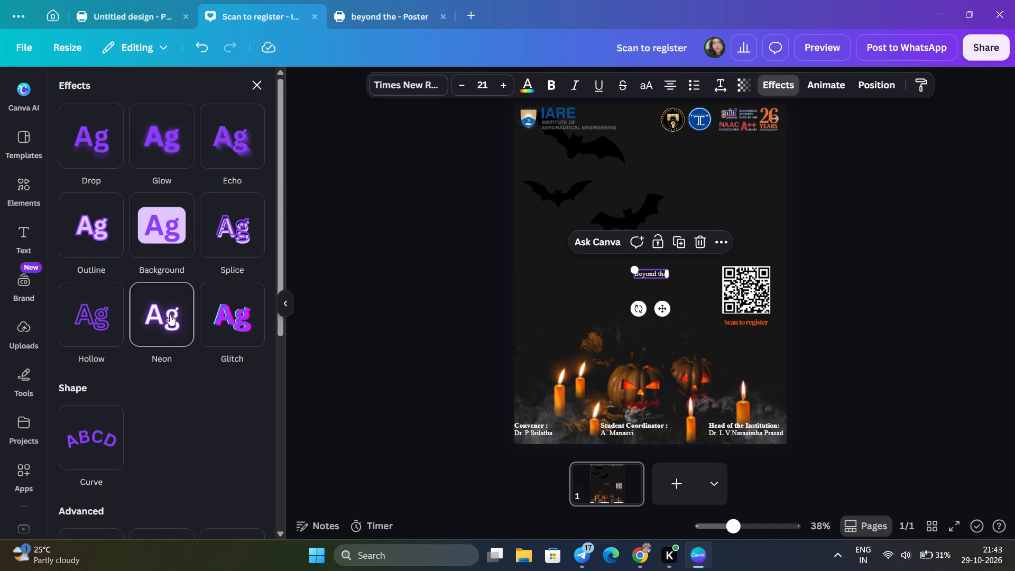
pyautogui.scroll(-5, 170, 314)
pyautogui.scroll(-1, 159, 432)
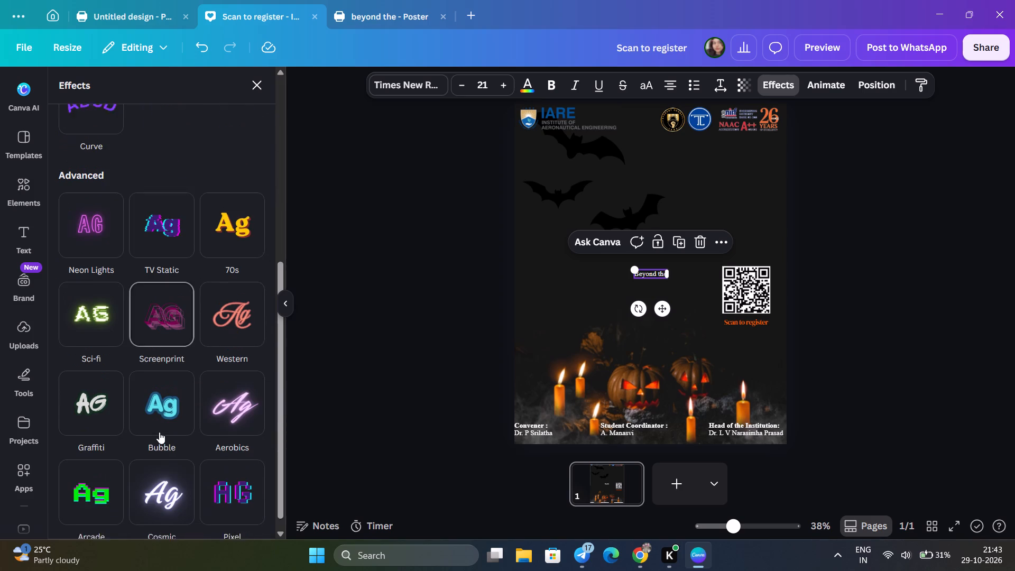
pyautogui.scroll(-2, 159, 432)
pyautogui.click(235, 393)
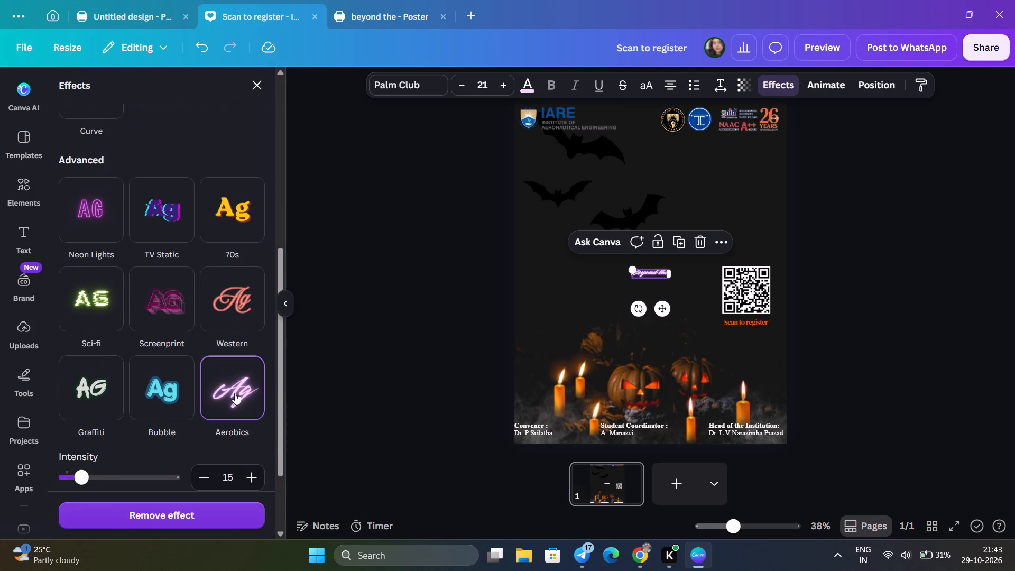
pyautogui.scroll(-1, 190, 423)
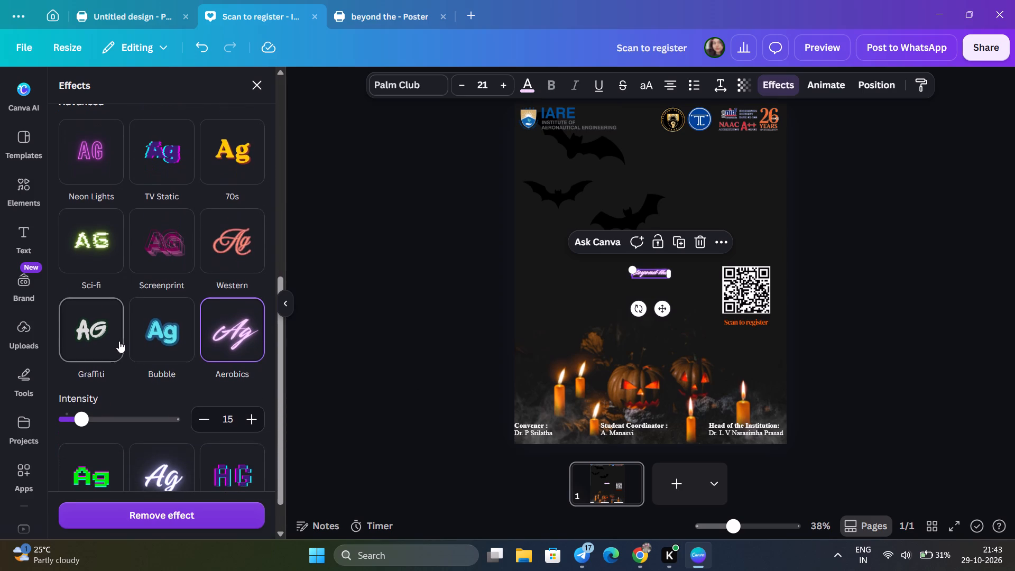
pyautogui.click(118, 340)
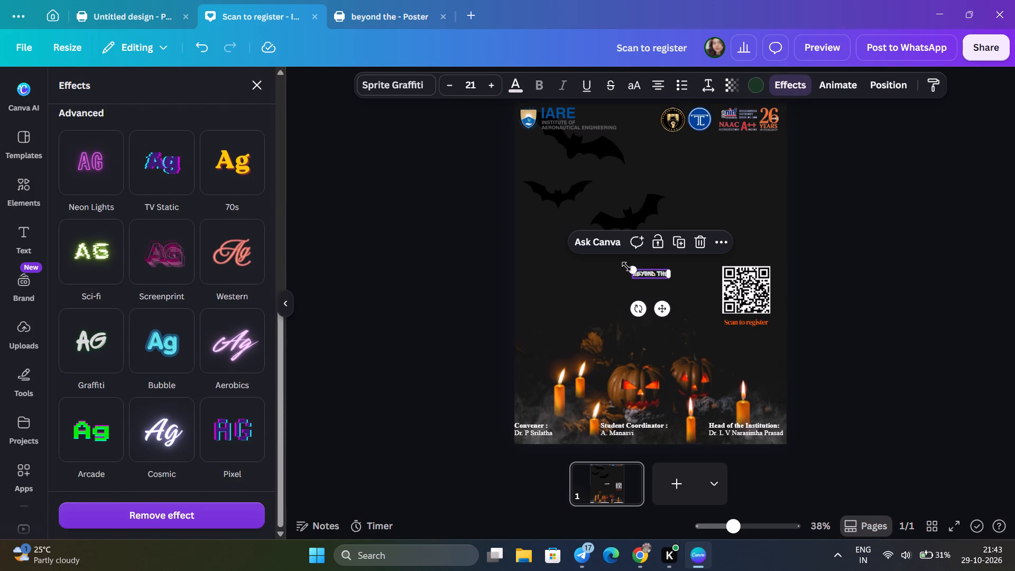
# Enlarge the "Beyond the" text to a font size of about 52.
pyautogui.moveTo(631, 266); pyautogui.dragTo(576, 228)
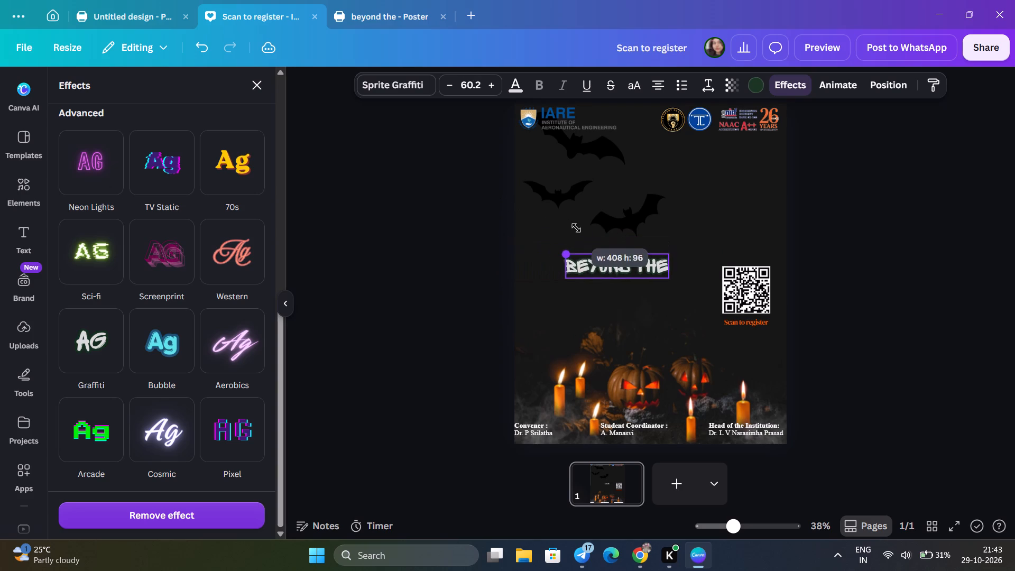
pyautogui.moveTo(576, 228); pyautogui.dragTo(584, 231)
# Apply the Sci-fi effect at intensity 50 to the "Beyond the" text and look through the other effects.
pyautogui.scroll(-5, 186, 316)
pyautogui.scroll(2, 186, 316)
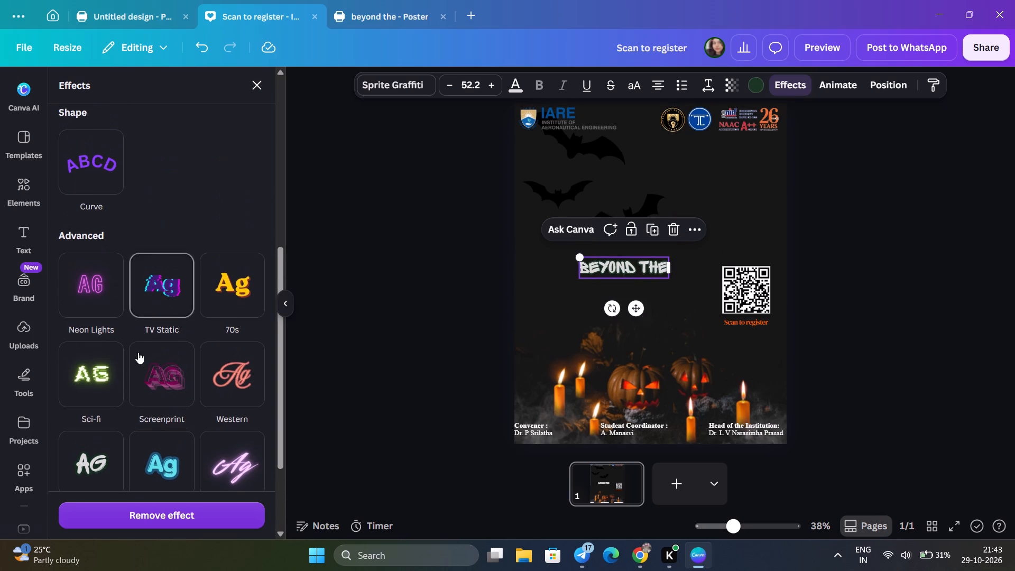
pyautogui.click(85, 410)
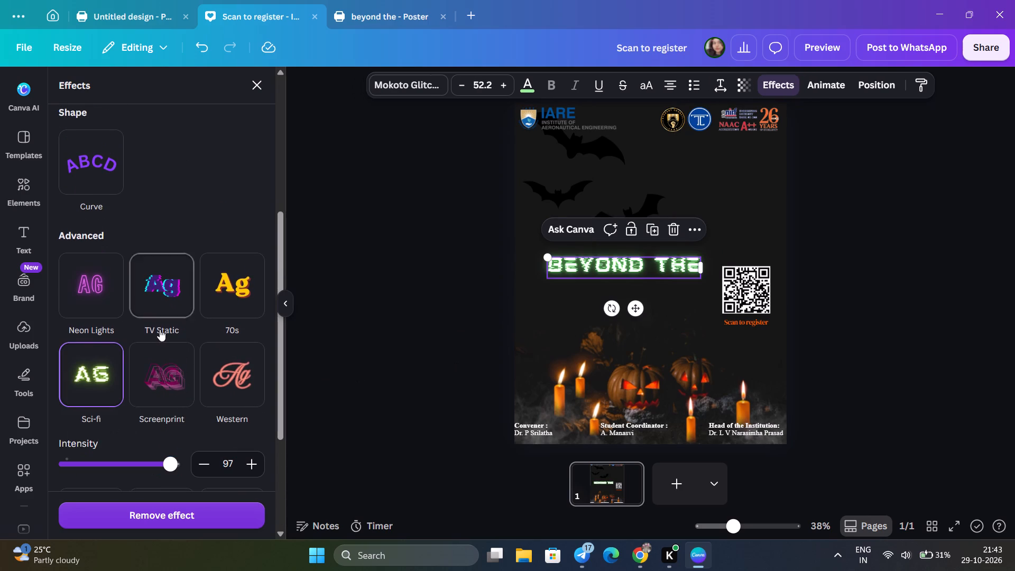
pyautogui.scroll(5, 160, 329)
pyautogui.click(162, 327)
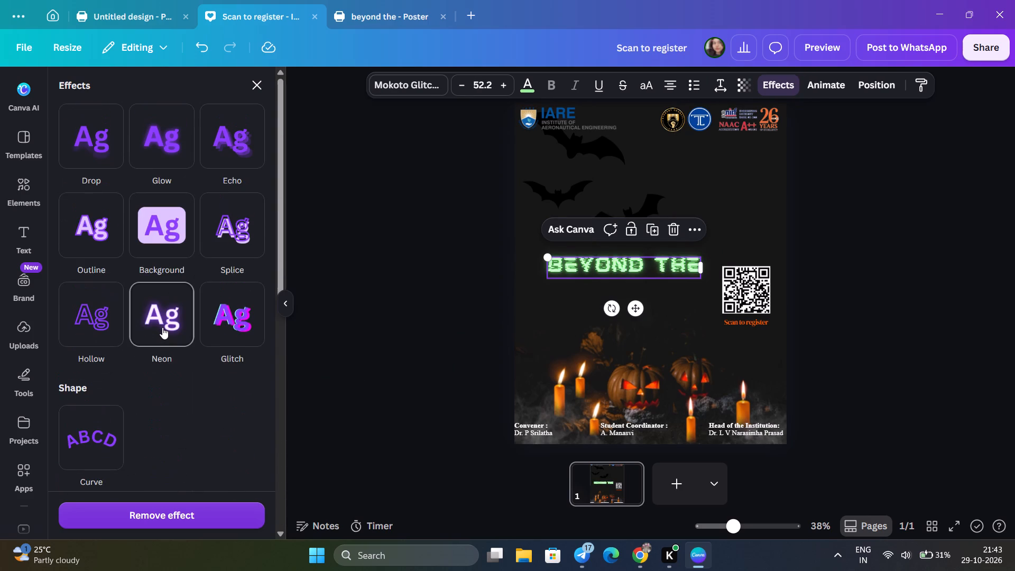
pyautogui.scroll(-6, 216, 298)
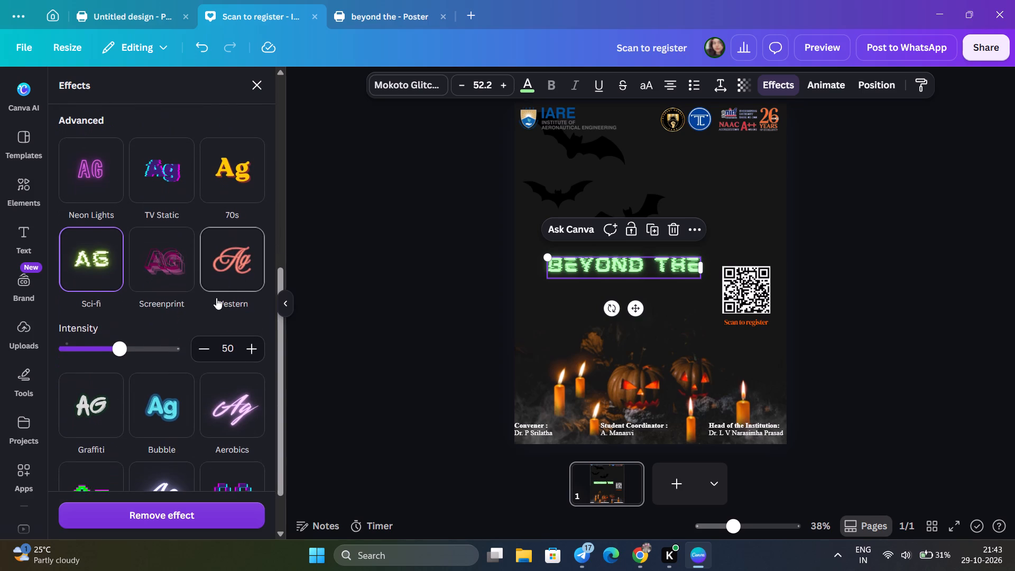
pyautogui.scroll(-2, 216, 298)
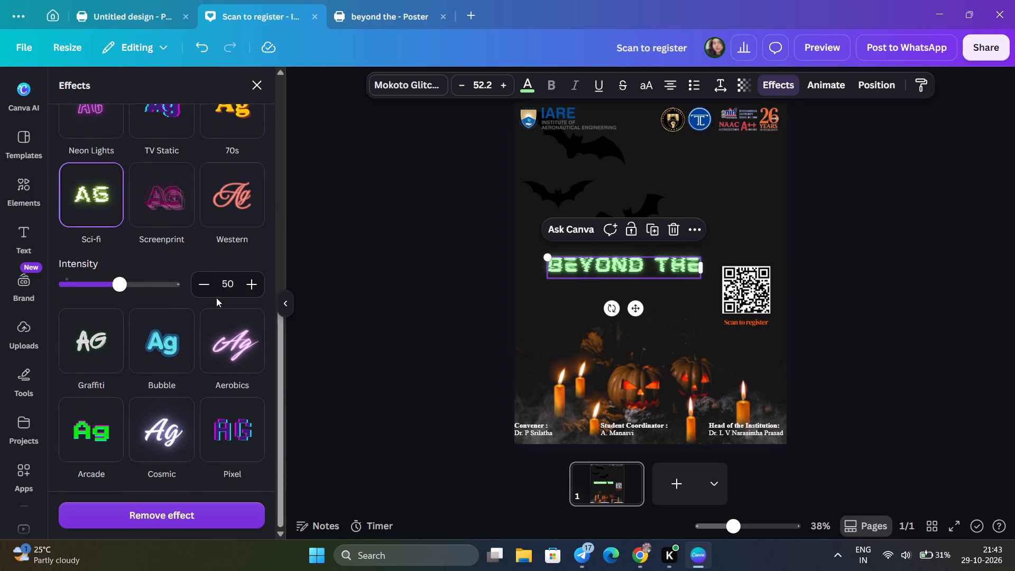
pyautogui.scroll(-3, 226, 436)
pyautogui.scroll(7, 226, 436)
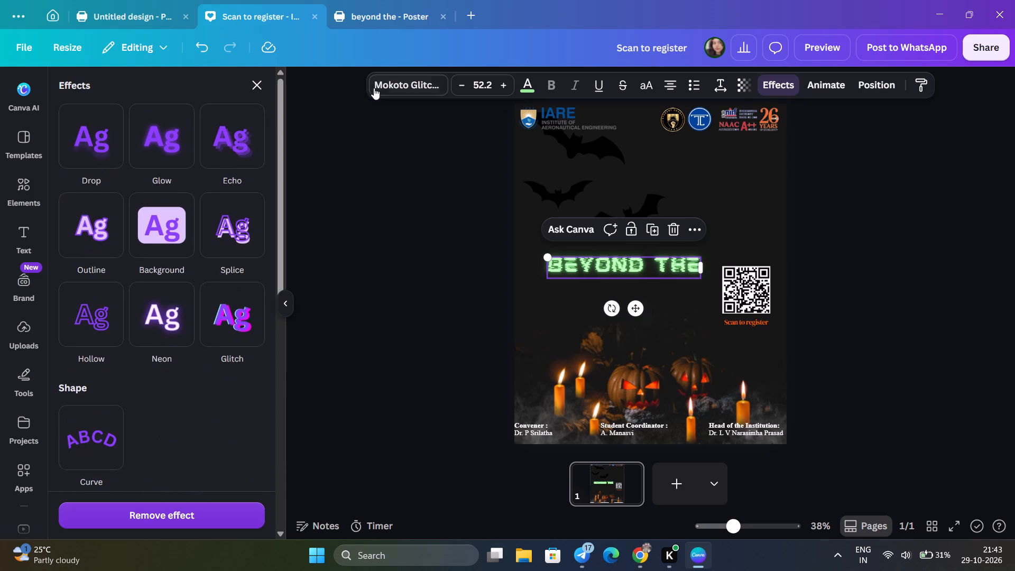
# Change the font of the "Beyond the" text to Avallon Alt, found by searching the fonts for "a".
pyautogui.click(381, 87)
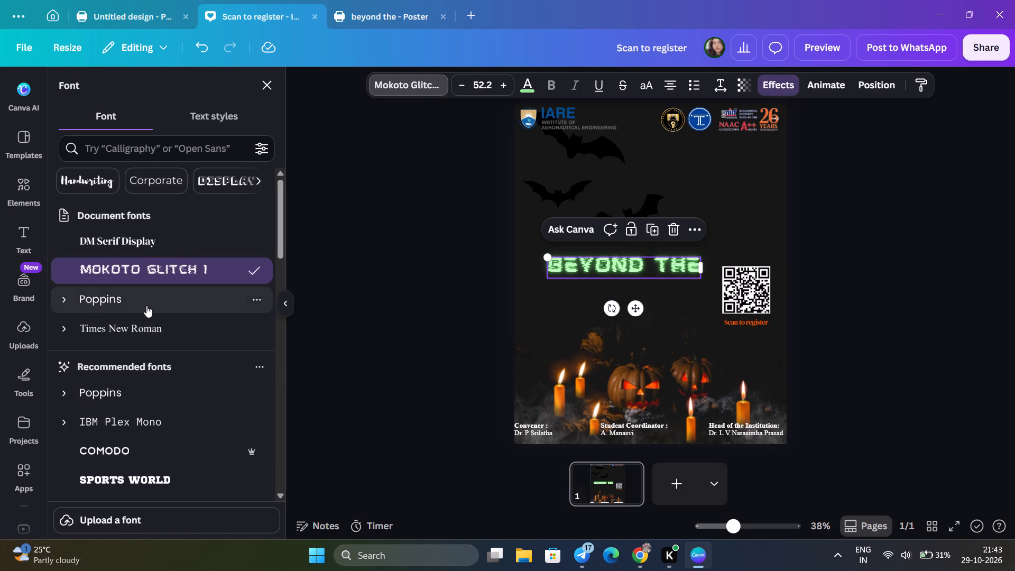
pyautogui.click(154, 144)
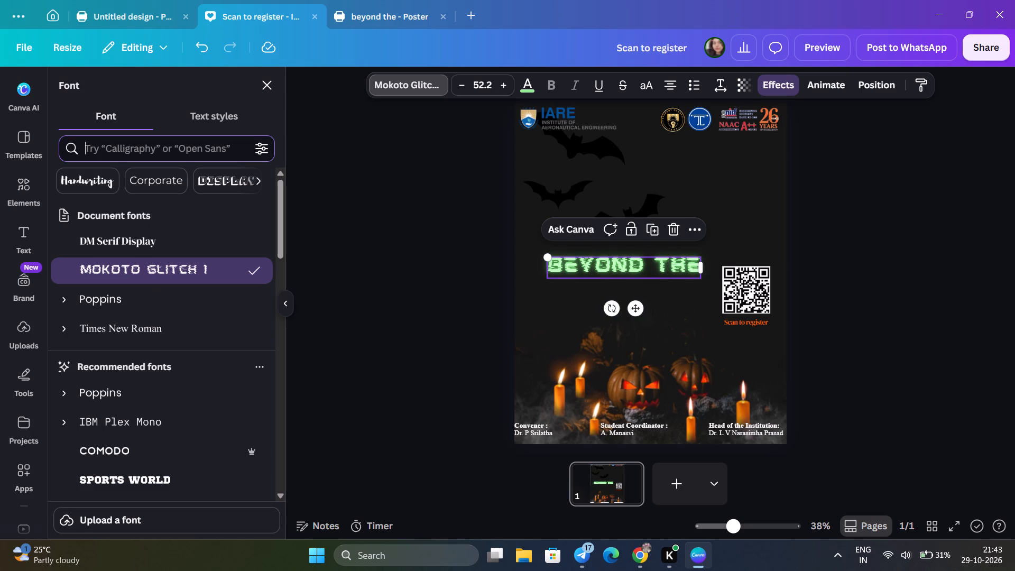
pyautogui.press('a')
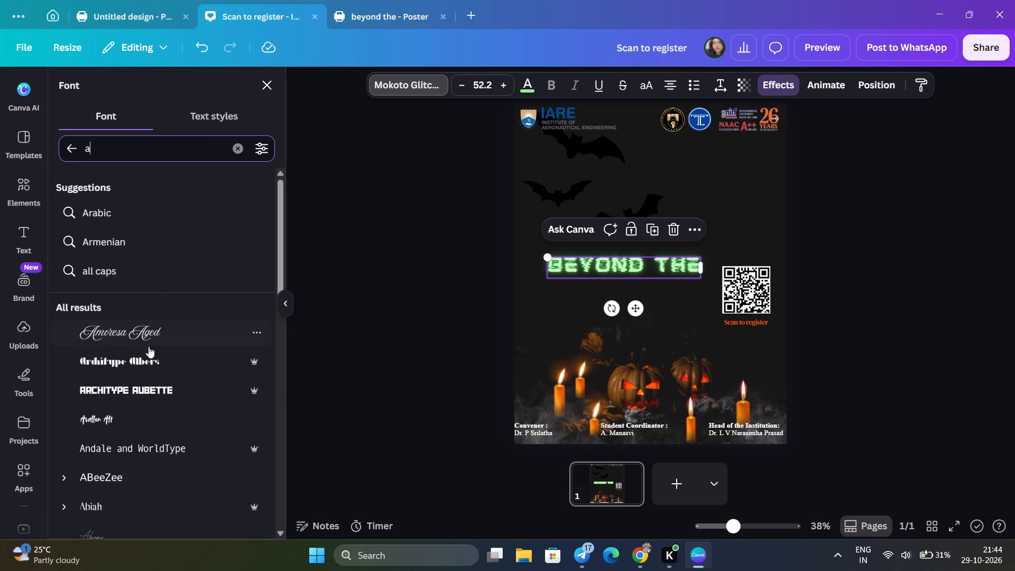
pyautogui.click(142, 417)
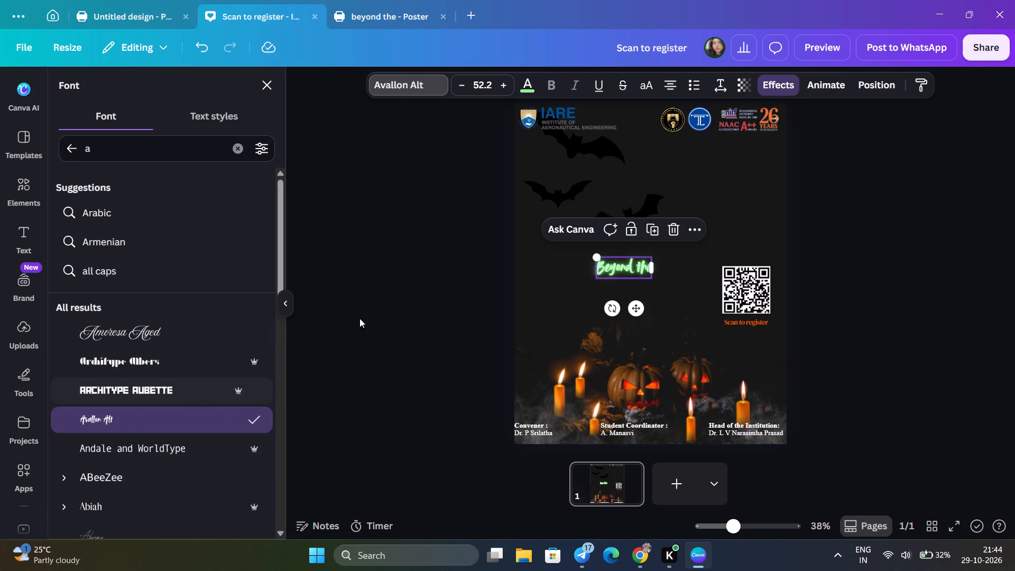
# Enlarge the "Beyond the" text to a font size of about 176 and place it near the post's centre line, below the logos.
pyautogui.moveTo(596, 256); pyautogui.dragTo(490, 222)
pyautogui.click(887, 242)
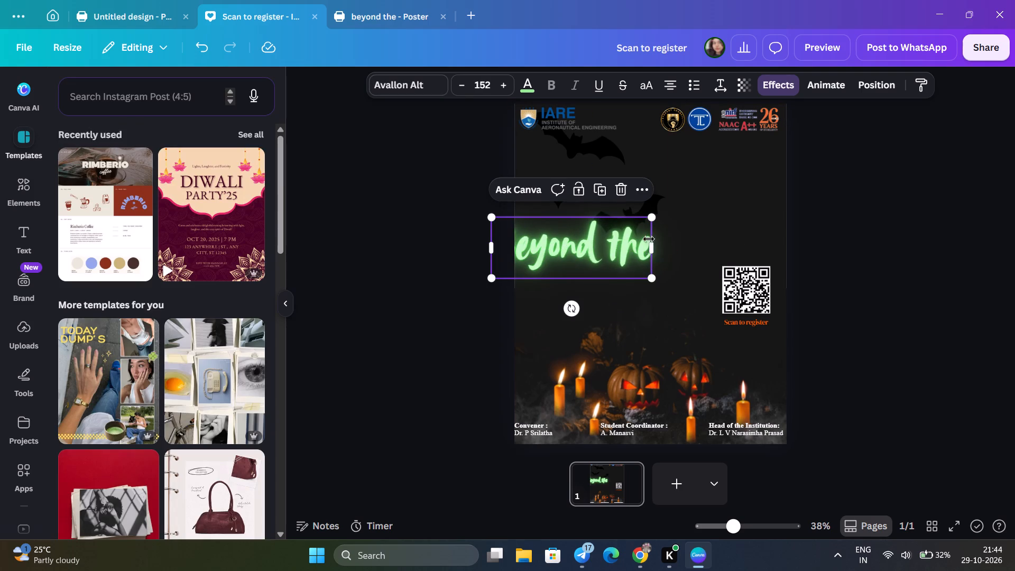
pyautogui.moveTo(626, 255); pyautogui.dragTo(701, 206)
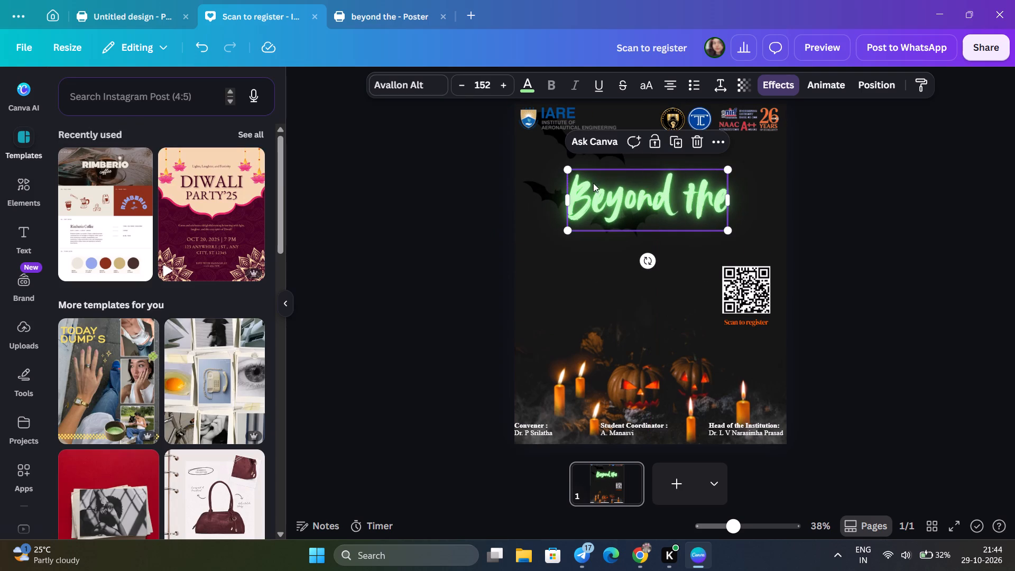
pyautogui.moveTo(564, 169); pyautogui.dragTo(536, 167)
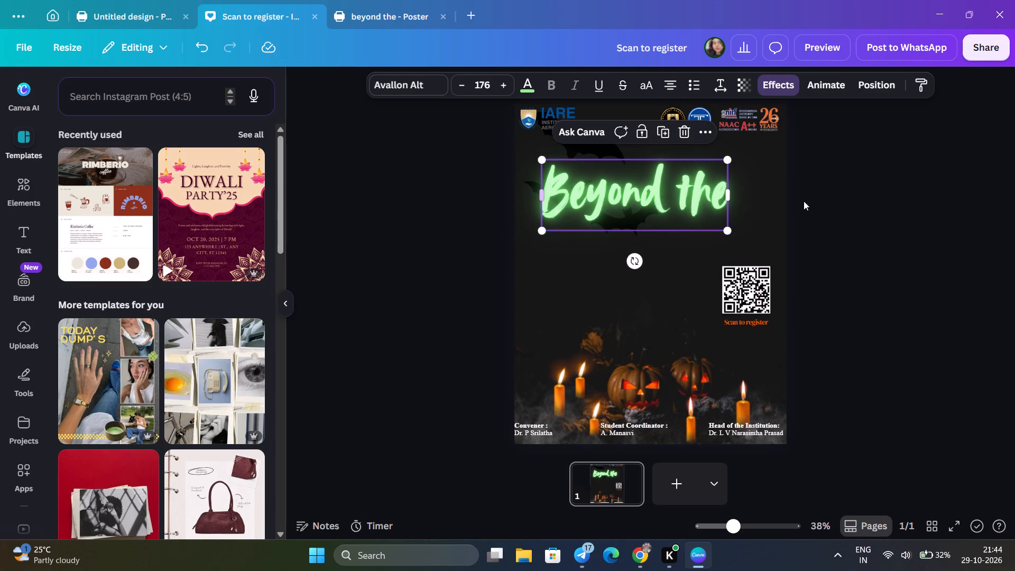
pyautogui.click(868, 220)
pyautogui.moveTo(673, 200); pyautogui.dragTo(686, 206)
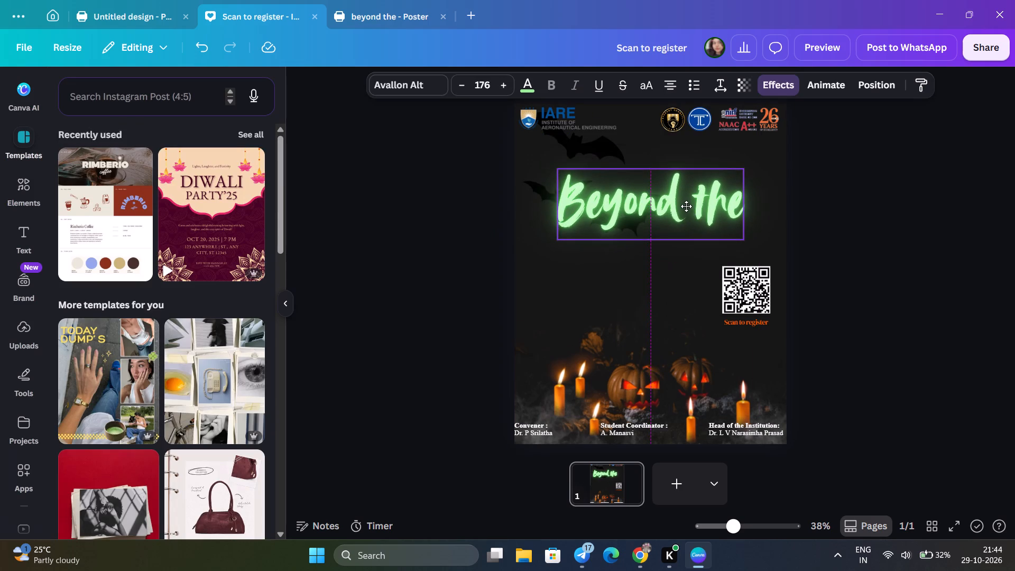
pyautogui.moveTo(686, 206); pyautogui.dragTo(686, 196)
# Recolour the whole "Beyond the" text orange (#ff5a00) and deselect it.
pyautogui.click(686, 196)
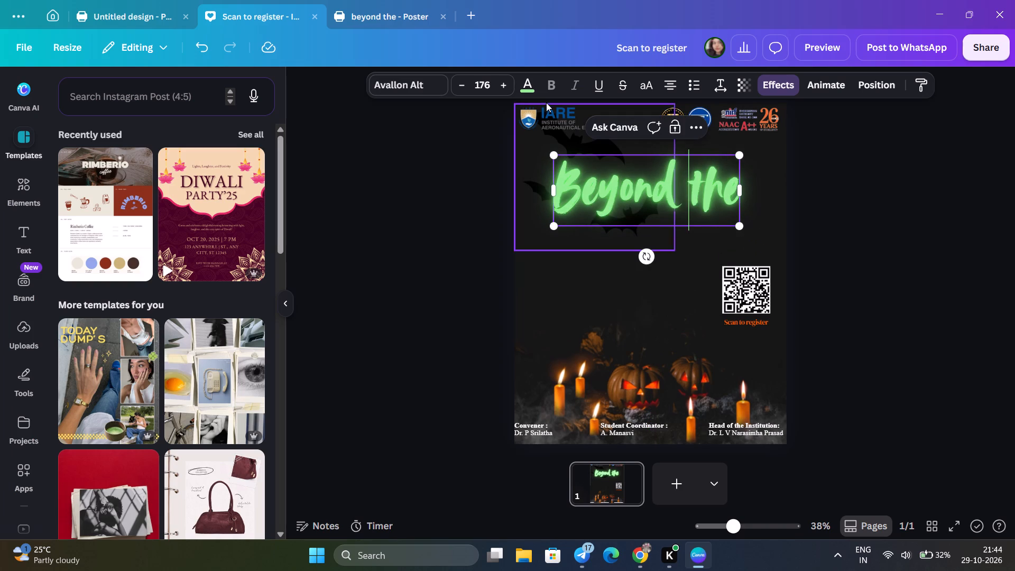
pyautogui.click(530, 89)
pyautogui.click(128, 181)
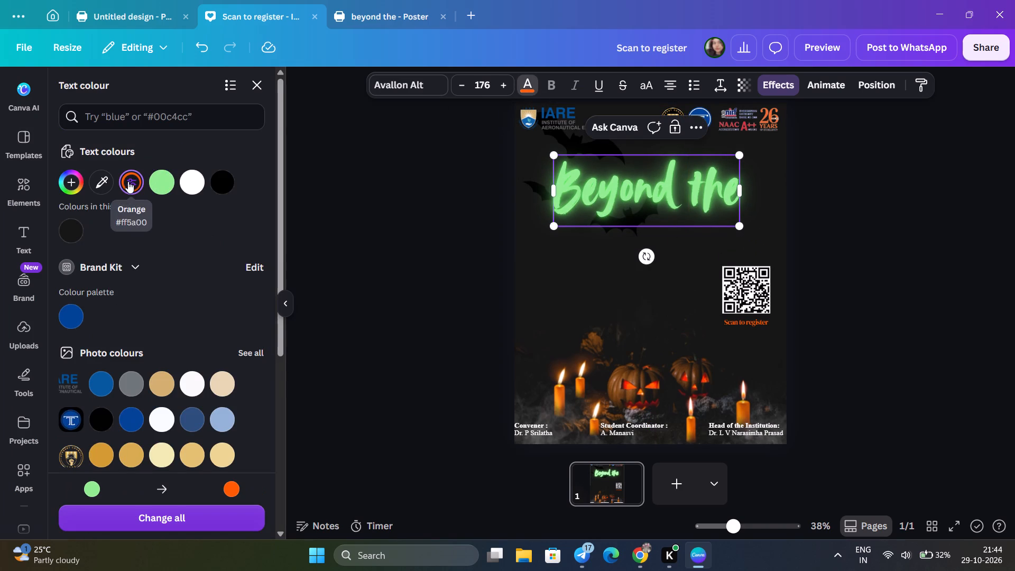
pyautogui.click(601, 197)
pyautogui.hotkey('ctrl', 'a')
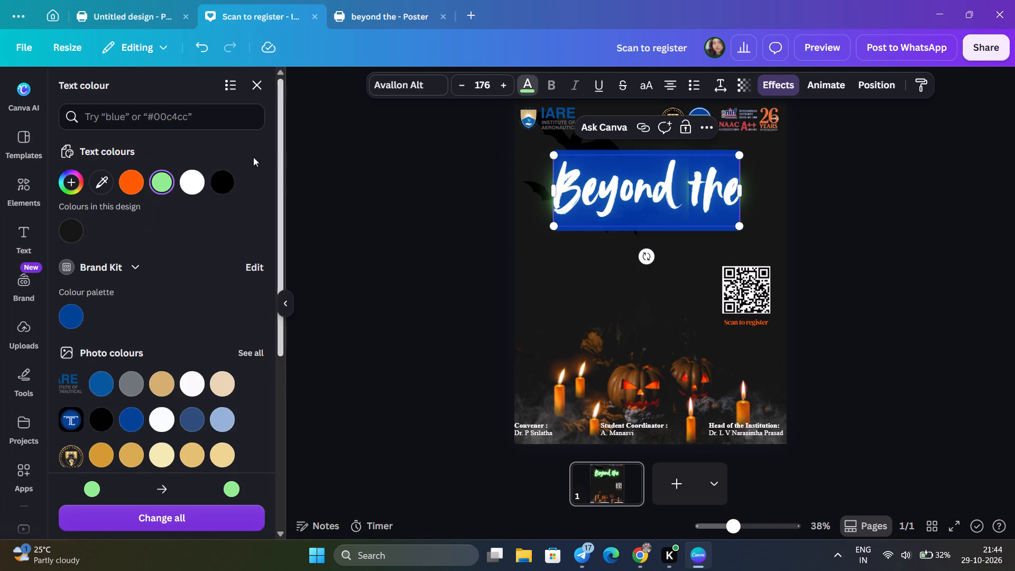
pyautogui.click(142, 180)
pyautogui.doubleClick(381, 205)
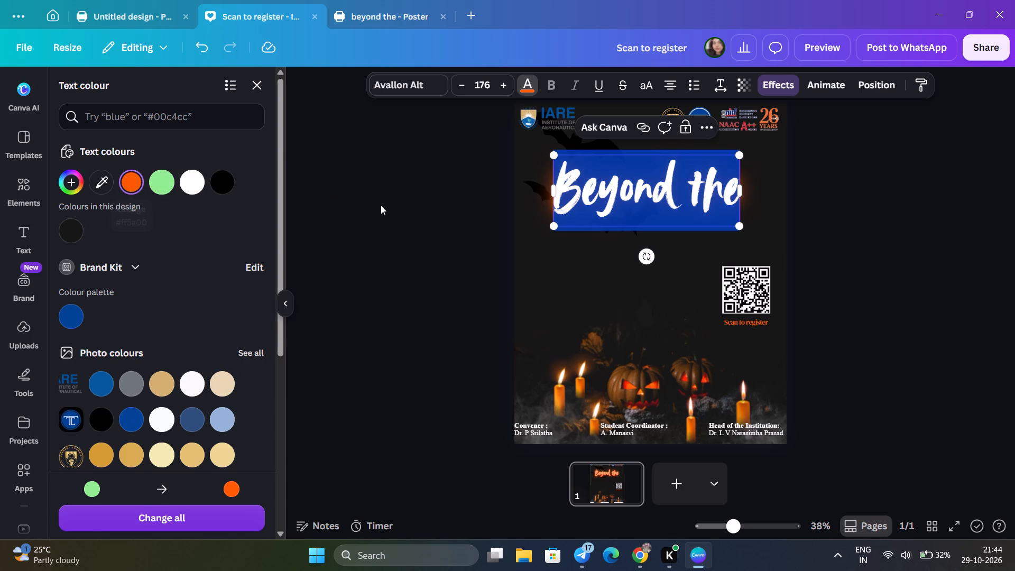
pyautogui.click(921, 227)
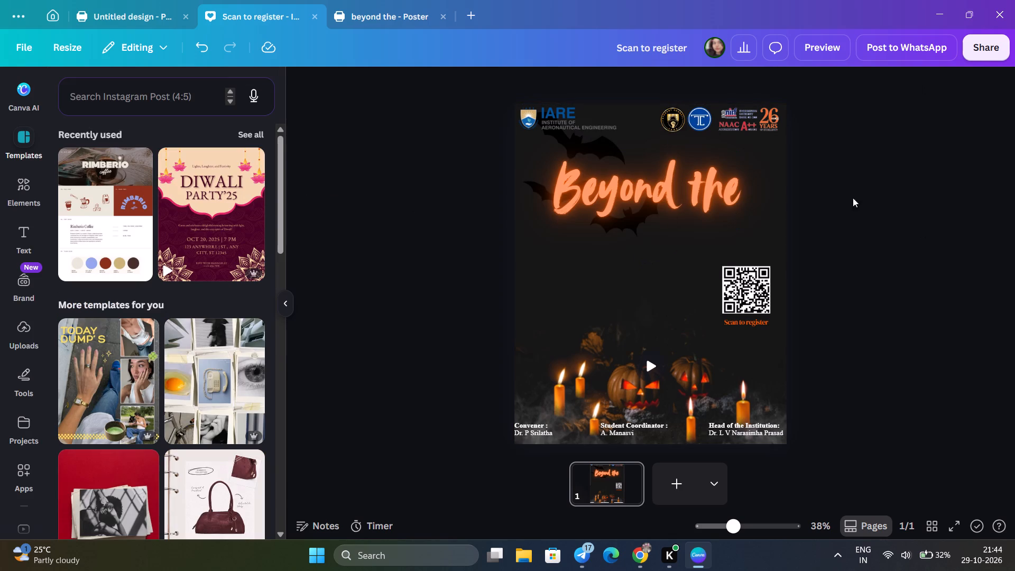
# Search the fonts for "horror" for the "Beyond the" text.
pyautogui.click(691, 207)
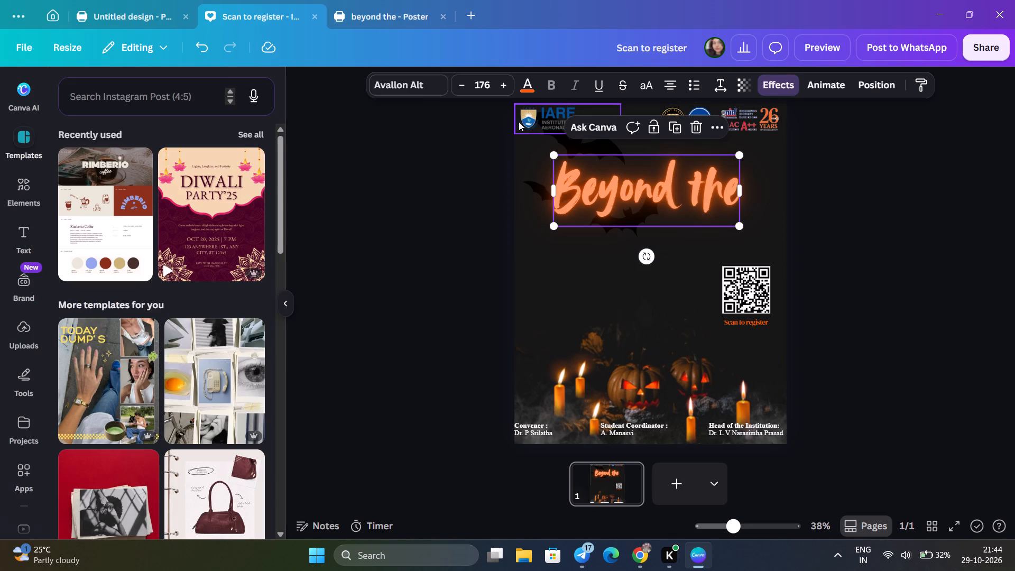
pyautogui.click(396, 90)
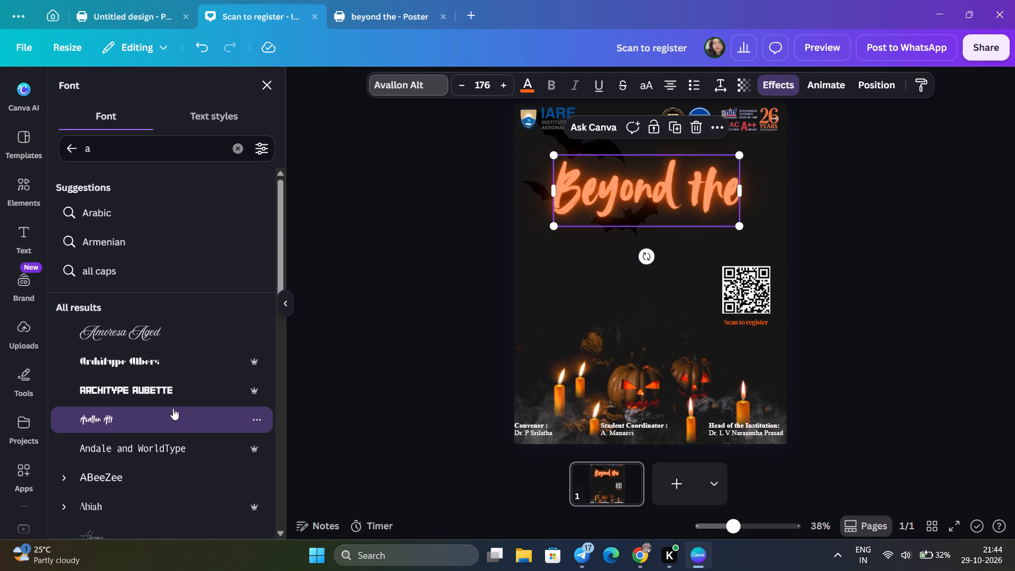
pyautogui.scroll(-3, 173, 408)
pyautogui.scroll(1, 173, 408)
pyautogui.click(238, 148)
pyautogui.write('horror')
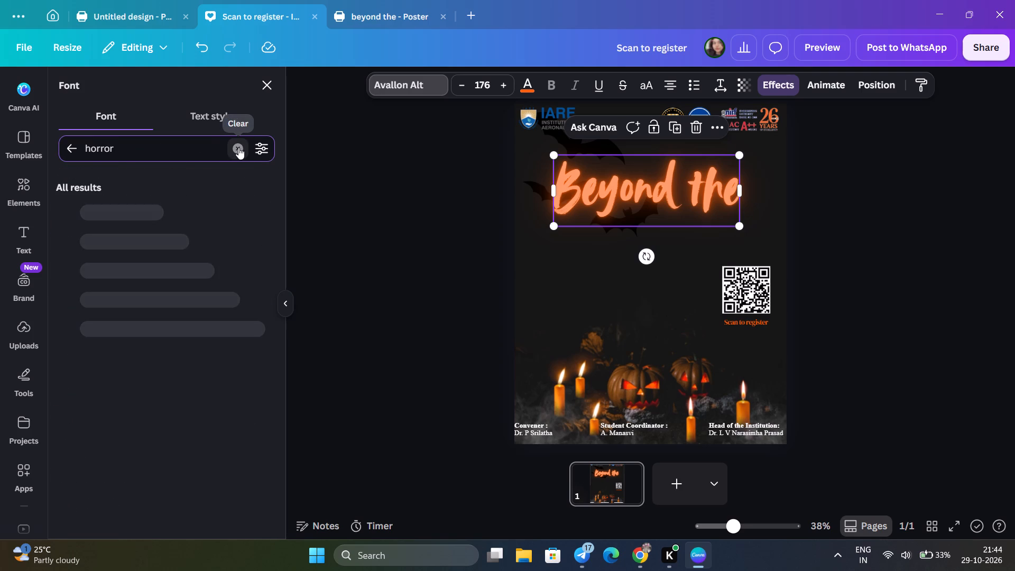
# Search the fonts for "scary" instead and look through the results.
pyautogui.write(']]')
pyautogui.press('BackSpace')
pyautogui.press('BackSpace')
pyautogui.press('BackSpace')
pyautogui.press('BackSpace')
pyautogui.press('BackSpace')
pyautogui.press('BackSpace')
pyautogui.press('BackSpace')
pyautogui.press('BackSpace')
pyautogui.press('BackSpace')
pyautogui.press('BackSpace')
pyautogui.press('BackSpace')
pyautogui.press('BackSpace')
pyautogui.press('BackSpace')
pyautogui.press('BackSpace')
pyautogui.press('BackSpace')
pyautogui.press('BackSpace')
pyautogui.press('BackSpace')
pyautogui.write('scary')
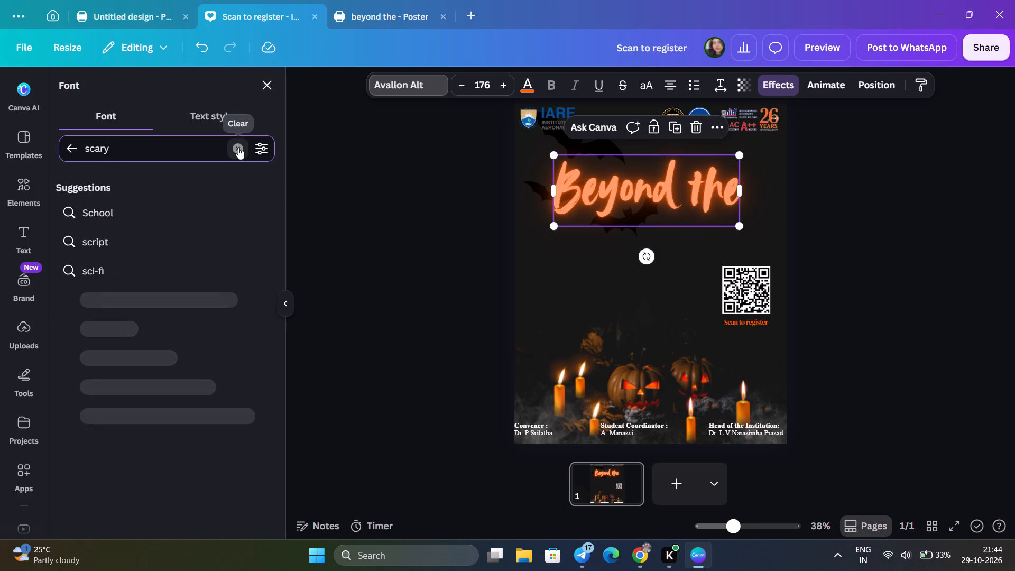
pyautogui.scroll(-1, 168, 307)
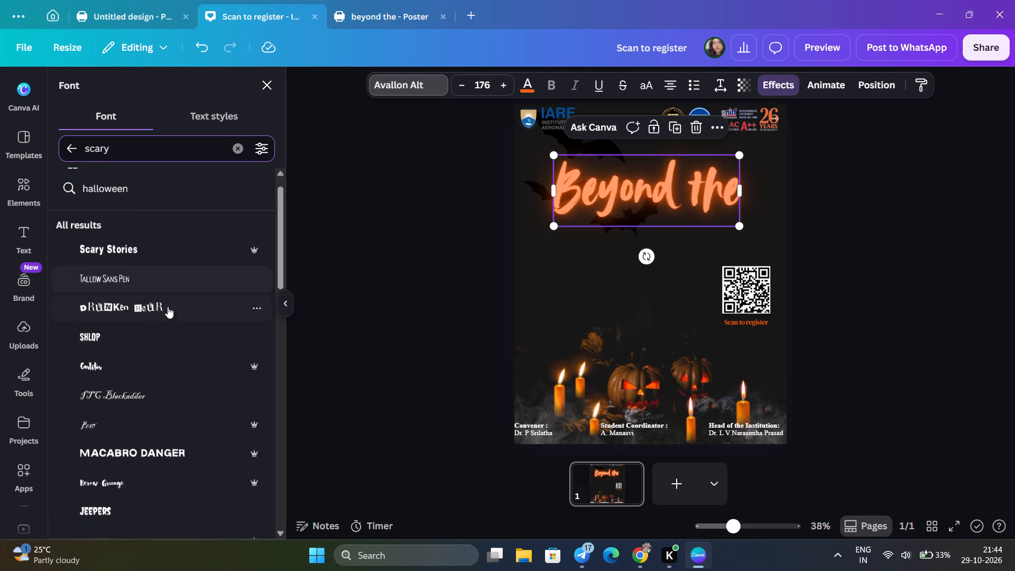
pyautogui.scroll(-1, 168, 307)
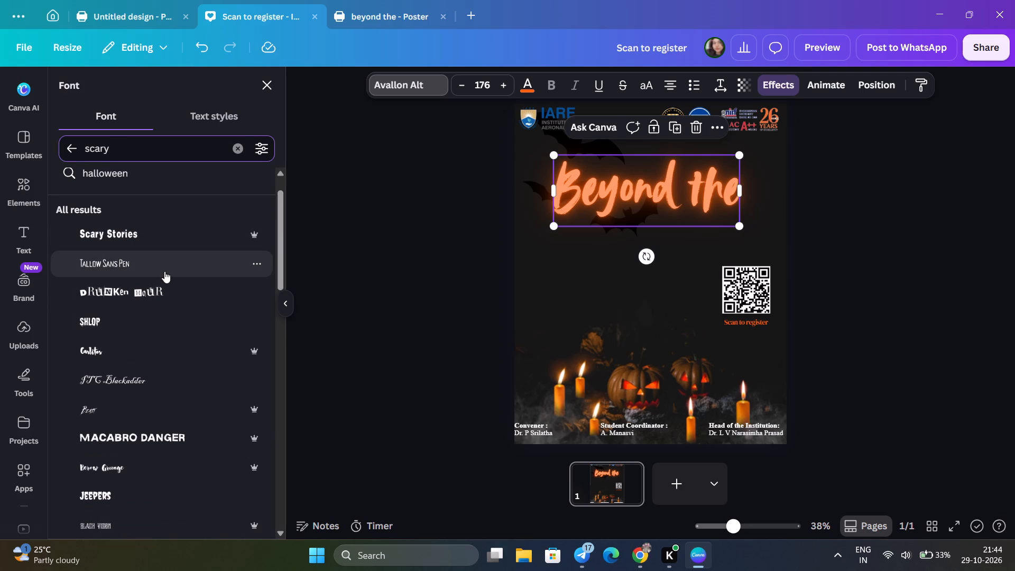
pyautogui.scroll(-1, 164, 271)
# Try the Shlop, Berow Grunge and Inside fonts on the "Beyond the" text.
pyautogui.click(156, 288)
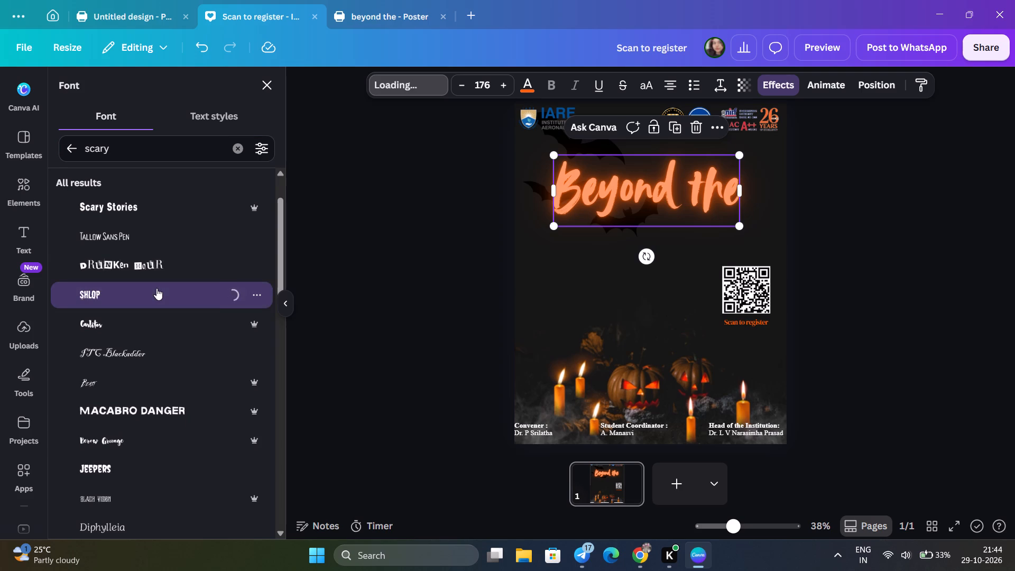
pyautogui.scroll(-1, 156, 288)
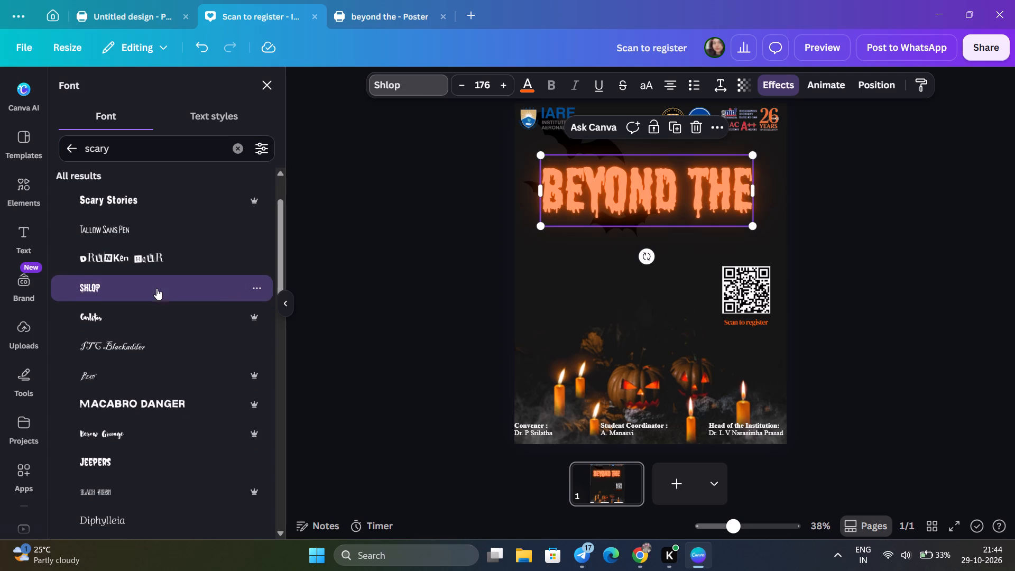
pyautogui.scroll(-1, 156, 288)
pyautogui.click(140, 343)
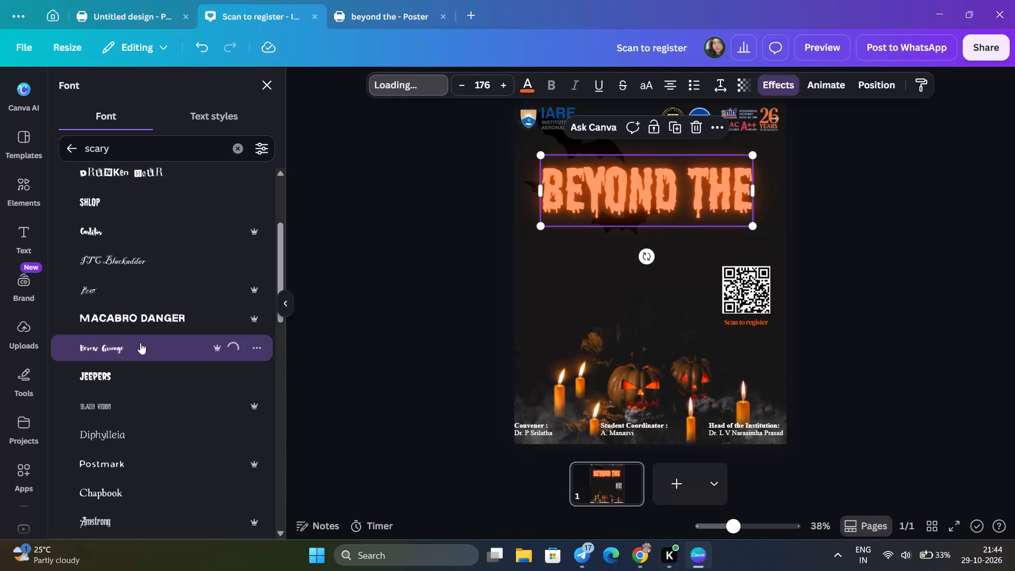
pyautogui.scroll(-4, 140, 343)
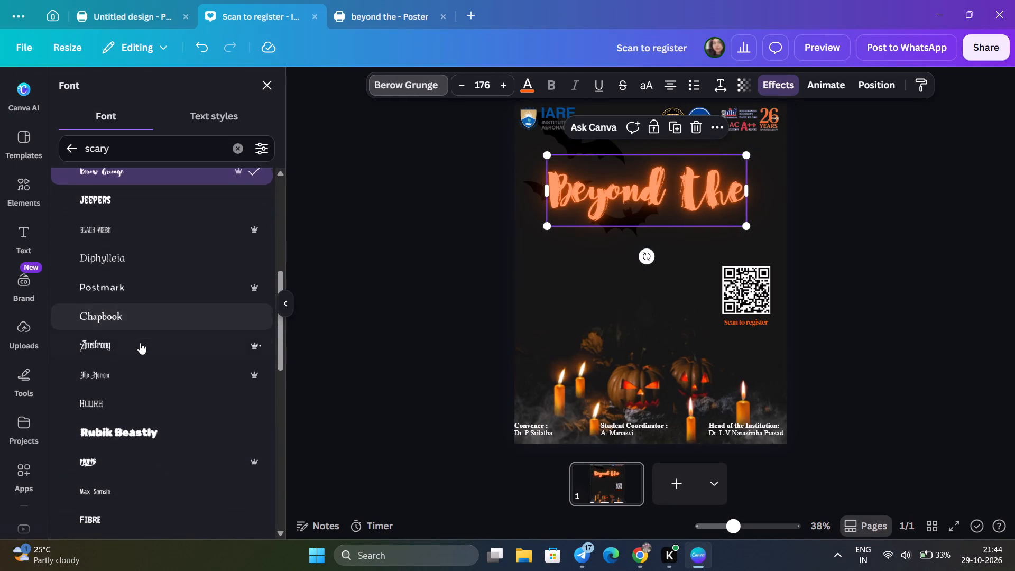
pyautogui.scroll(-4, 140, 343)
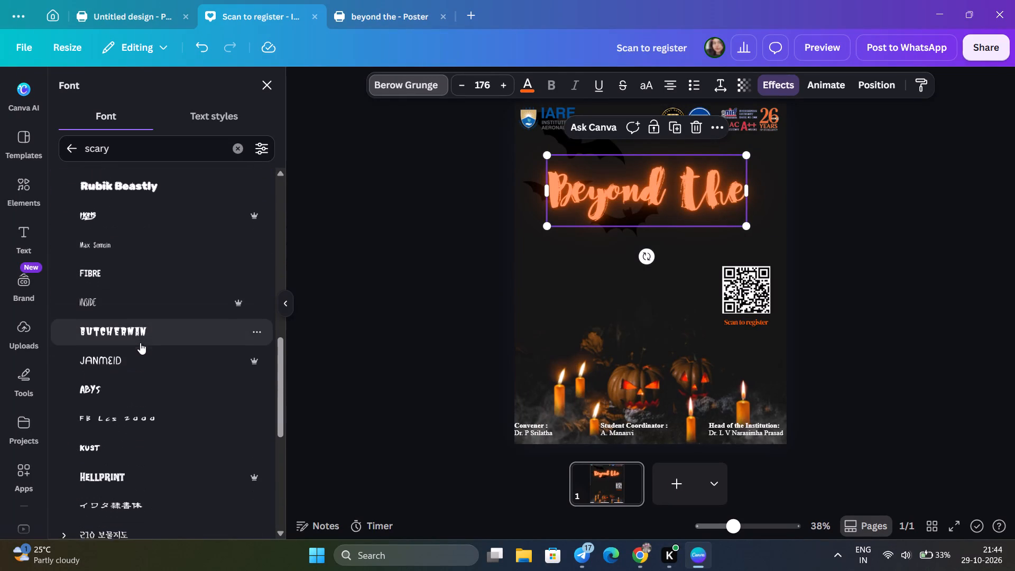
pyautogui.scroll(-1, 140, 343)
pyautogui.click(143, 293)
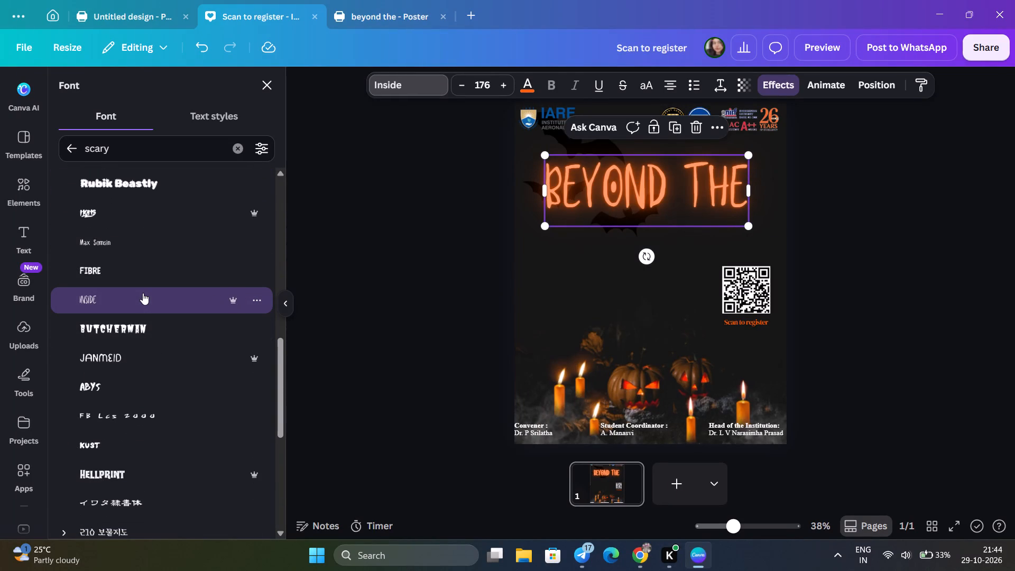
# Change the font of the "Beyond the" text to Abys from the "scary" results.
pyautogui.scroll(-4, 143, 293)
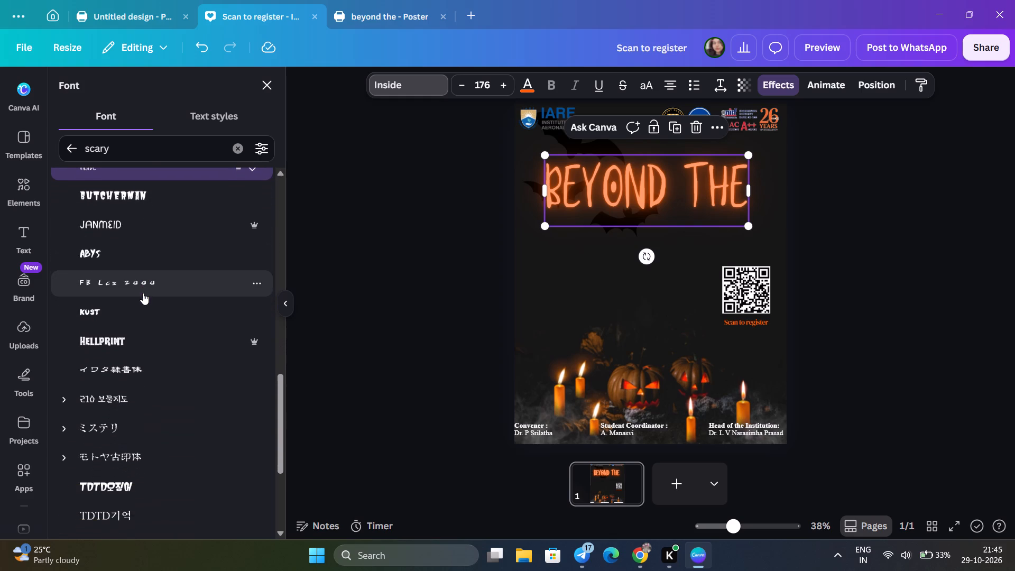
pyautogui.click(148, 233)
pyautogui.click(143, 246)
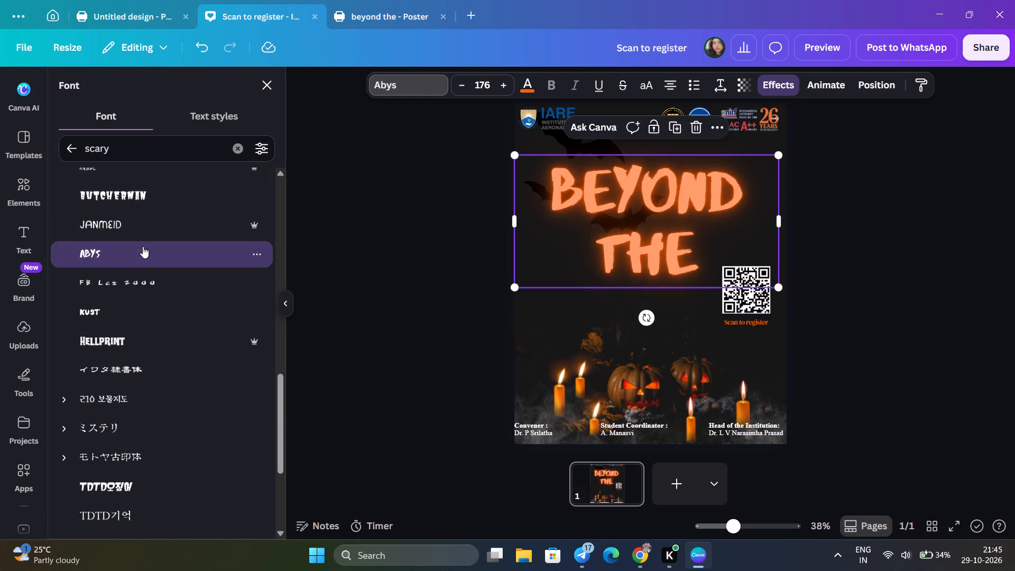
pyautogui.scroll(-3, 143, 246)
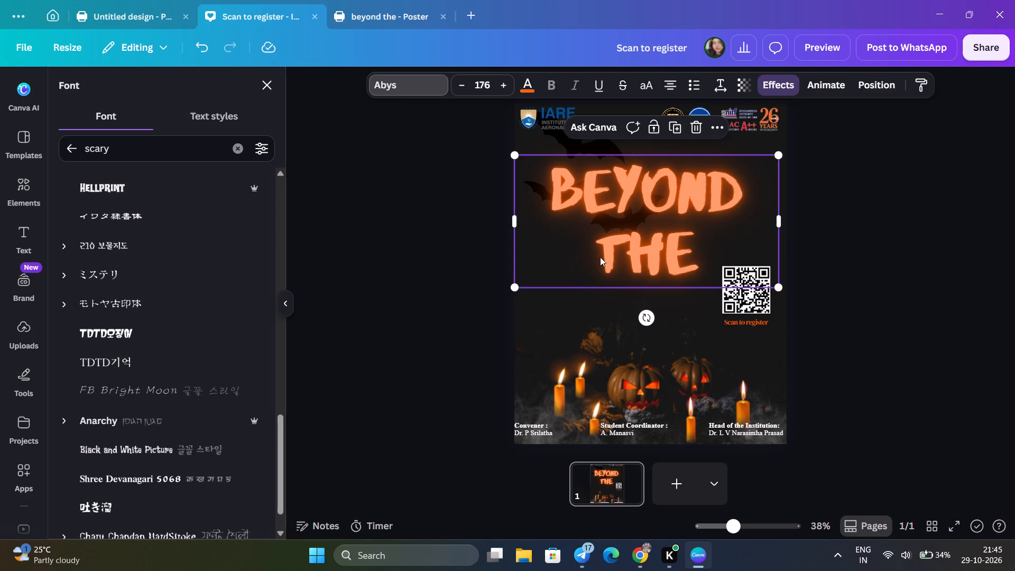
# Shrink the whole "Beyond the" text to a font size of 123 and deselect it.
pyautogui.moveTo(515, 154); pyautogui.dragTo(566, 172)
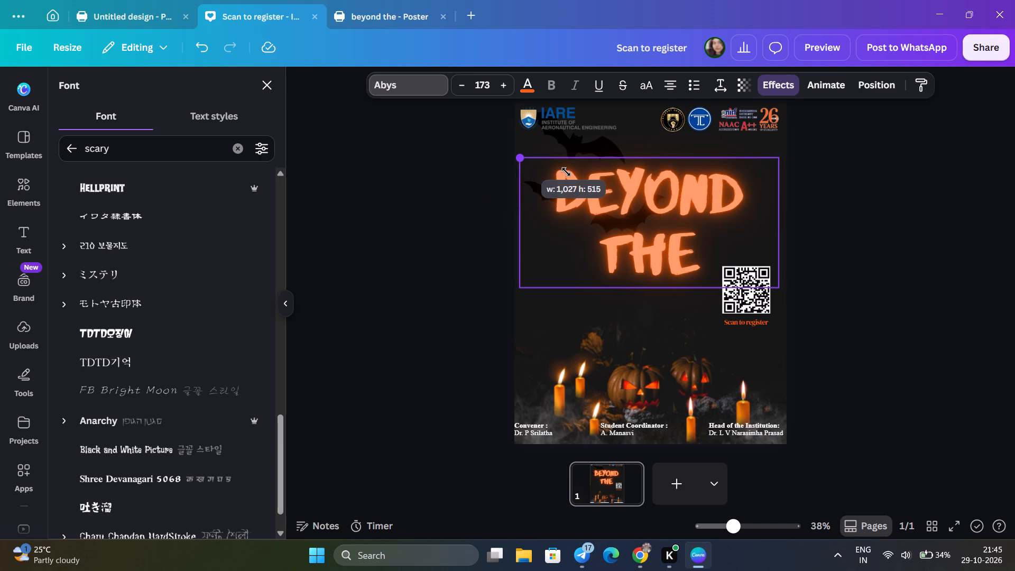
pyautogui.moveTo(566, 172); pyautogui.dragTo(588, 185)
pyautogui.click(631, 221)
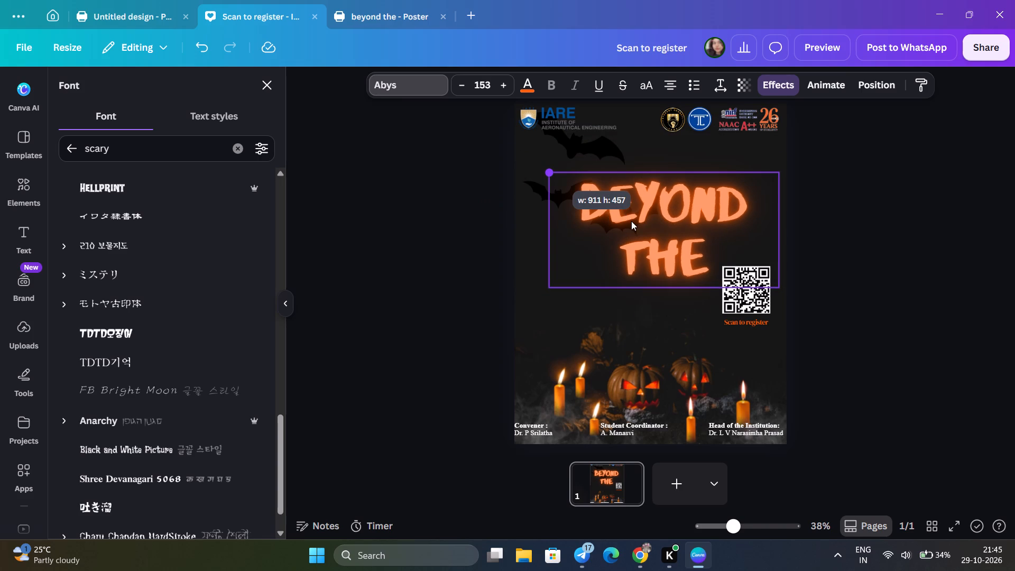
pyautogui.hotkey('ctrl', 'a')
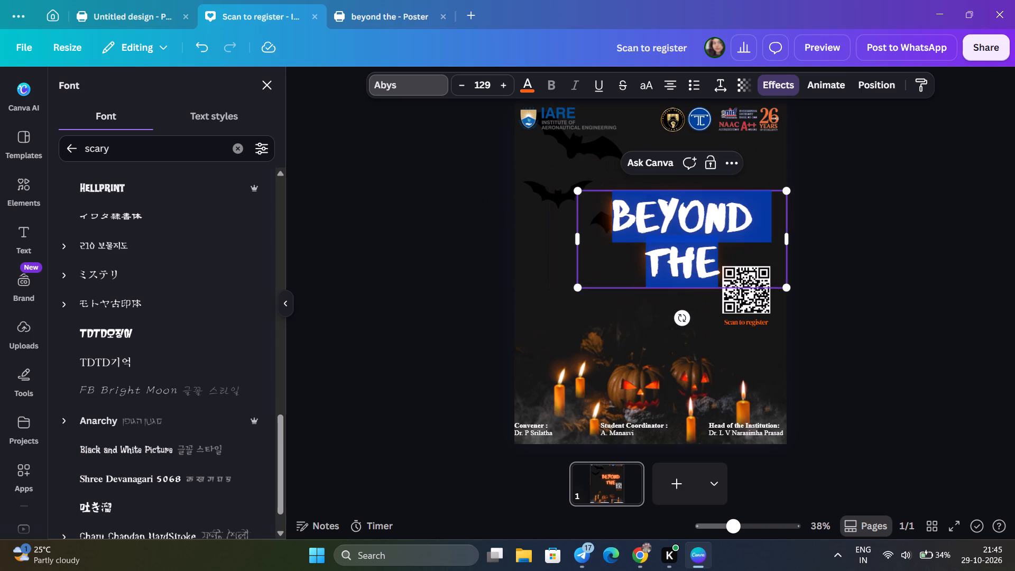
pyautogui.tripleClick(455, 84)
pyautogui.tripleClick(455, 84)
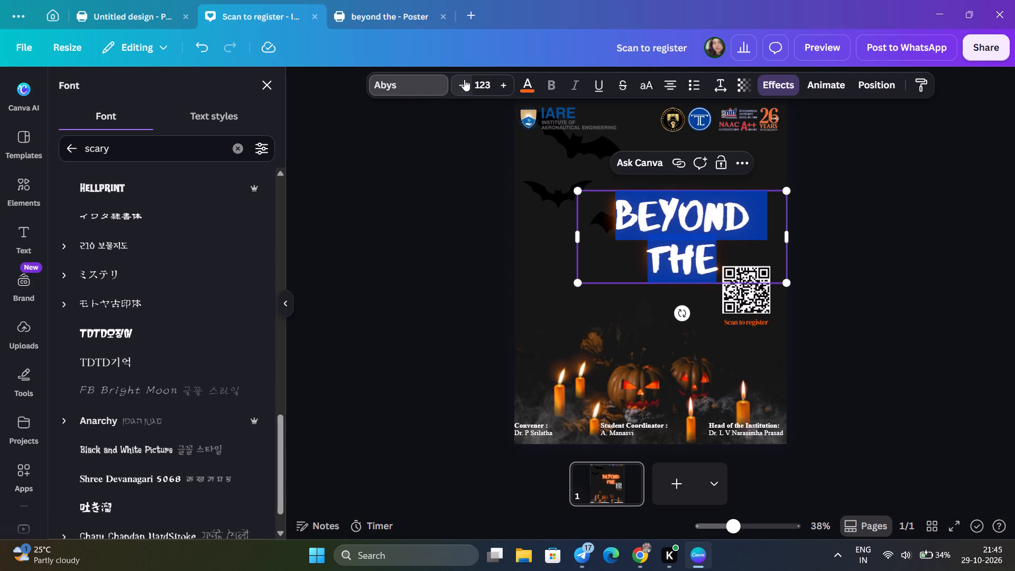
pyautogui.click(894, 335)
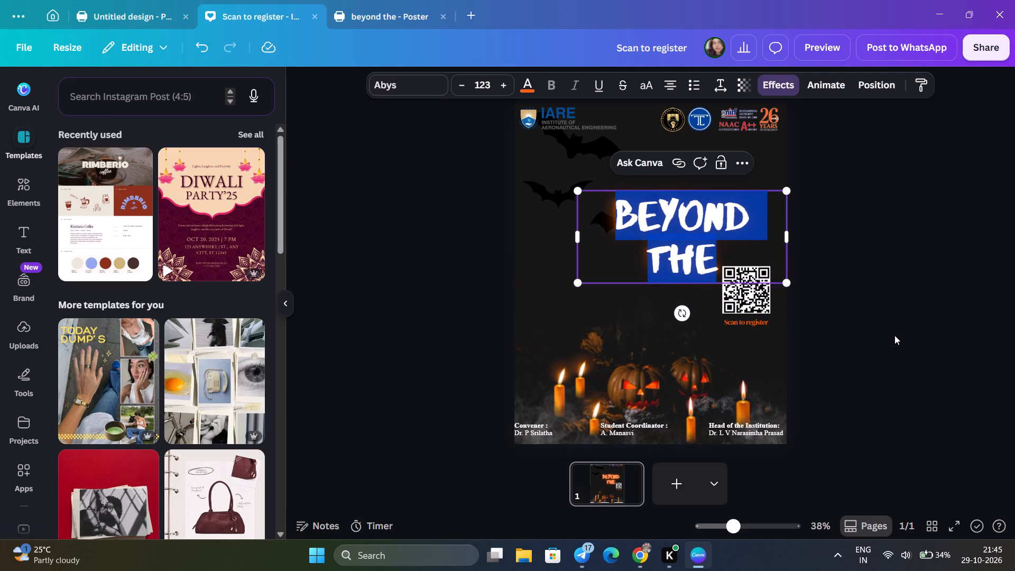
pyautogui.click(894, 335)
pyautogui.click(894, 335)
# Join "Beyond" and "the" on one line without a space and widen the text box towards the post's left edge.
pyautogui.click(715, 235)
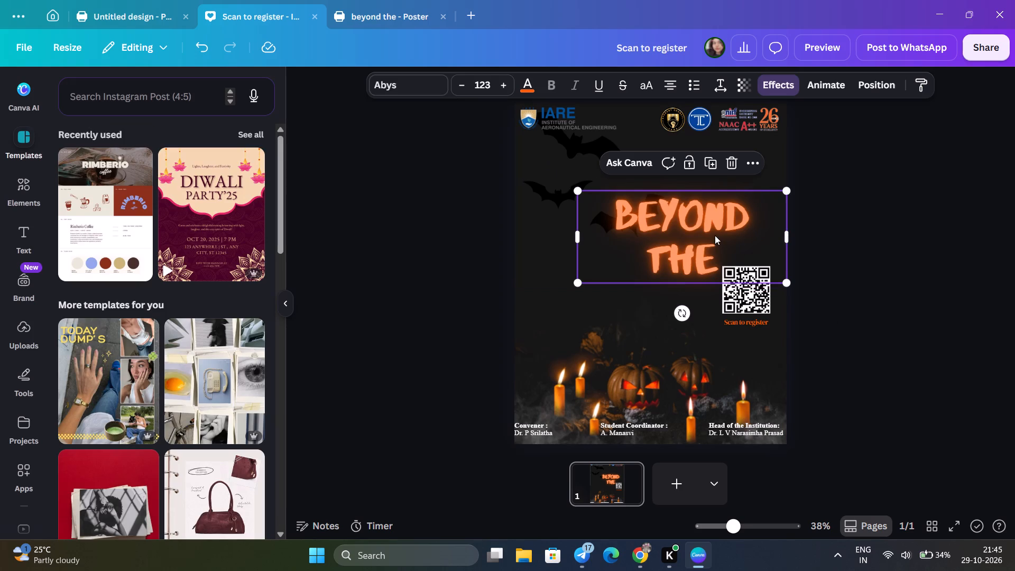
pyautogui.click(647, 251)
pyautogui.press('BackSpace')
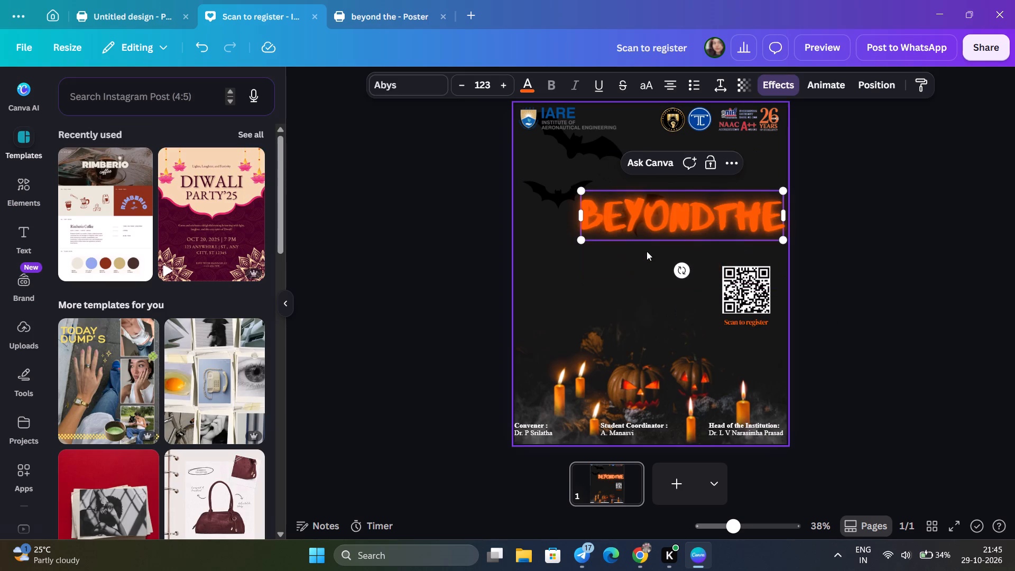
pyautogui.press('space')
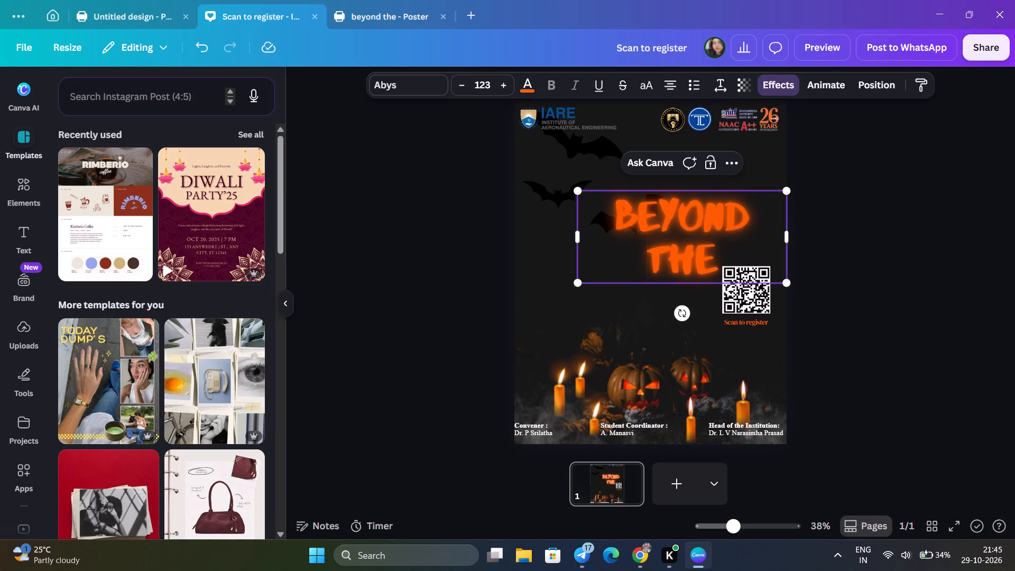
pyautogui.press('BackSpace')
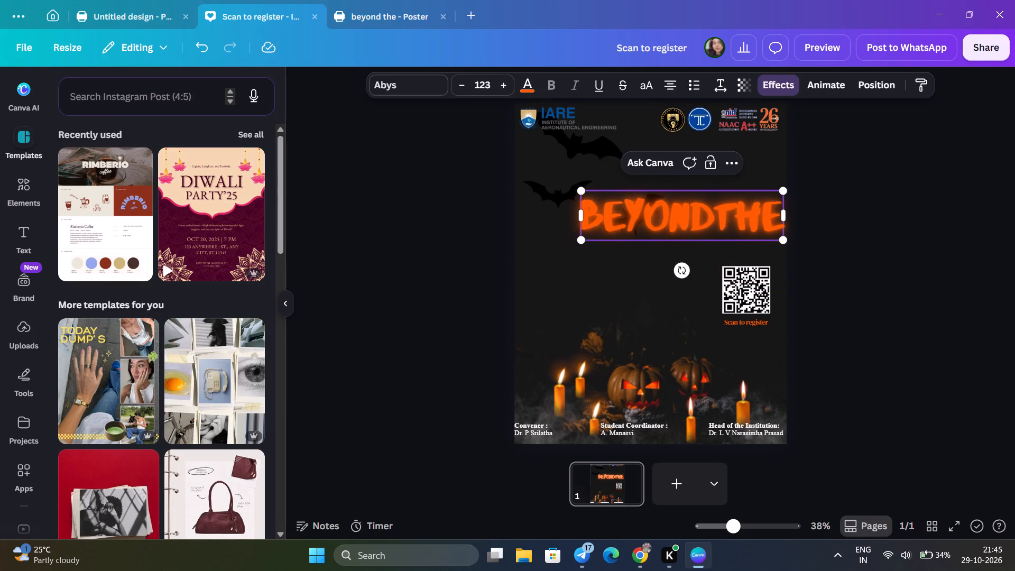
pyautogui.click(583, 219)
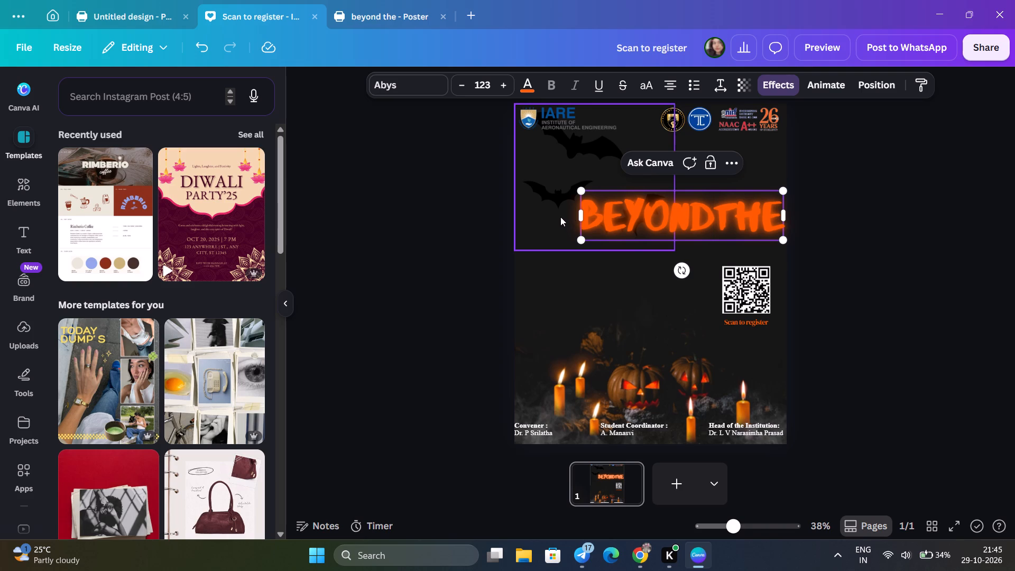
pyautogui.click(582, 215)
pyautogui.moveTo(580, 215); pyautogui.dragTo(555, 211)
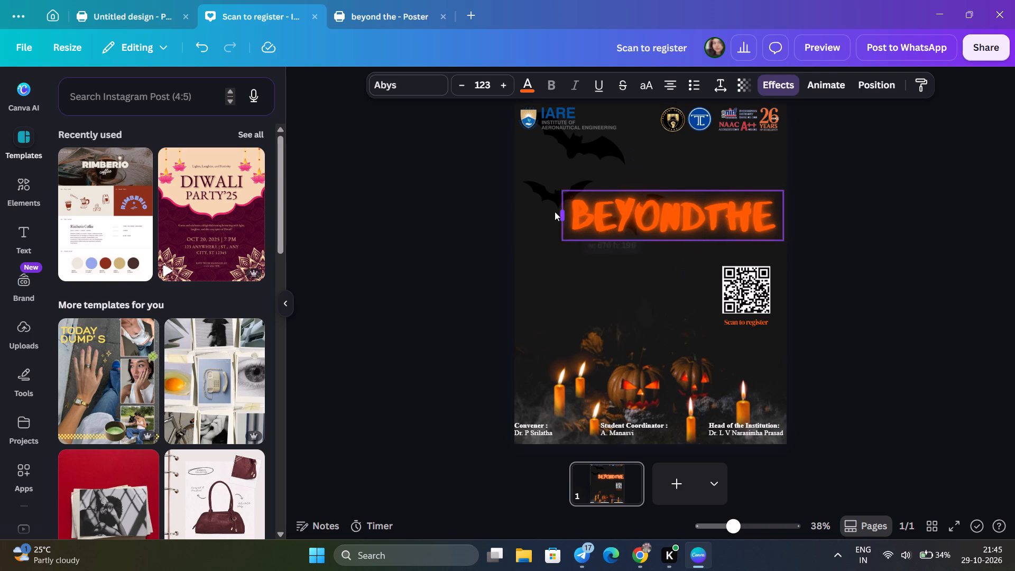
pyautogui.moveTo(555, 211); pyautogui.dragTo(523, 214)
# Insert a space between "Beyond" and "the" in the one-line title and deselect it.
pyautogui.press('space')
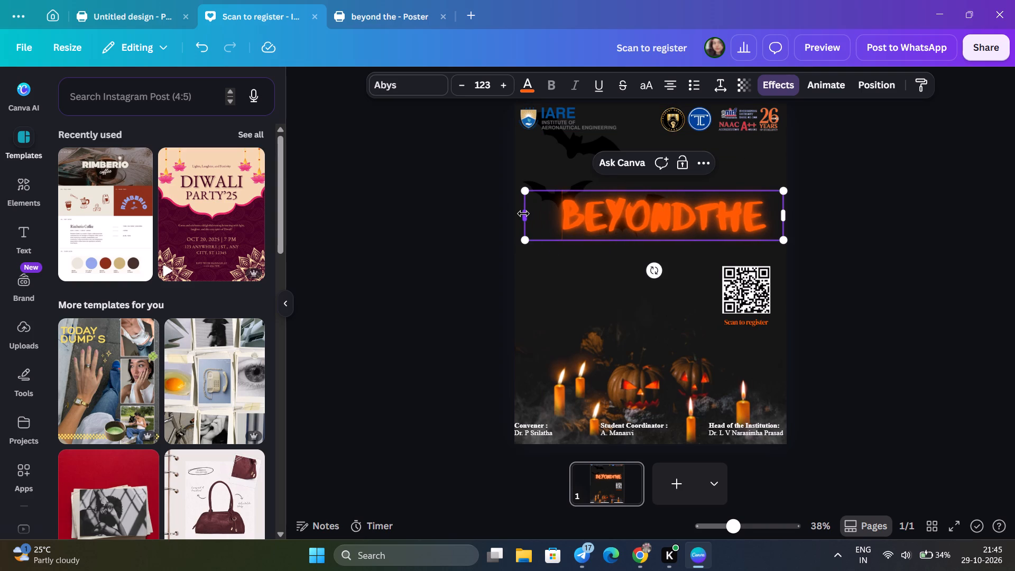
pyautogui.press('Right')
pyautogui.press('Right')
pyautogui.press('Right')
pyautogui.press('Right')
pyautogui.press('Right')
pyautogui.press('Right')
pyautogui.press('Right')
pyautogui.press('Right')
pyautogui.press('Left')
pyautogui.press('Left')
pyautogui.press('space')
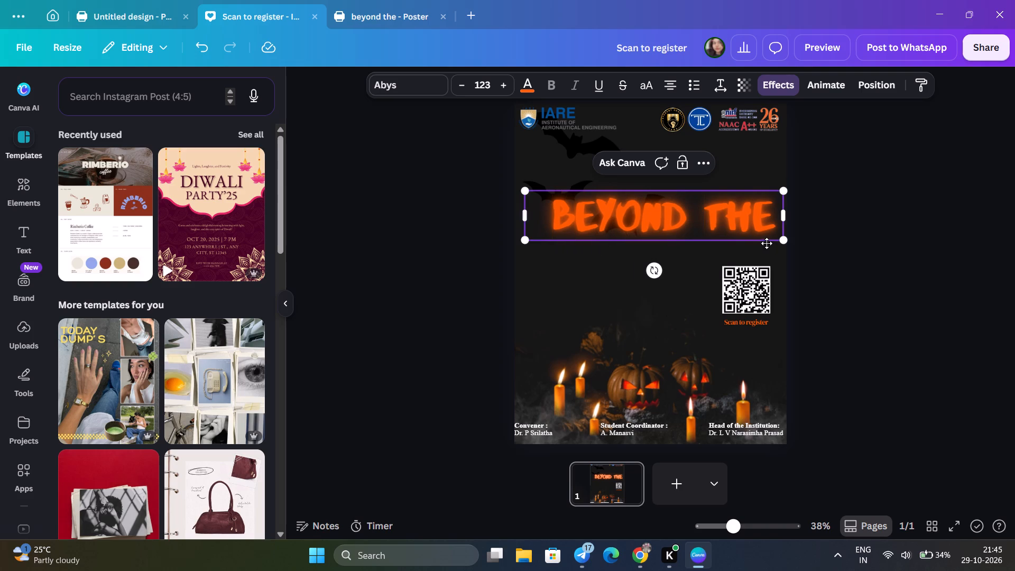
pyautogui.click(860, 269)
# Move the "Beyond the" text slightly up and left, closer to the logos.
pyautogui.moveTo(710, 207); pyautogui.dragTo(704, 204)
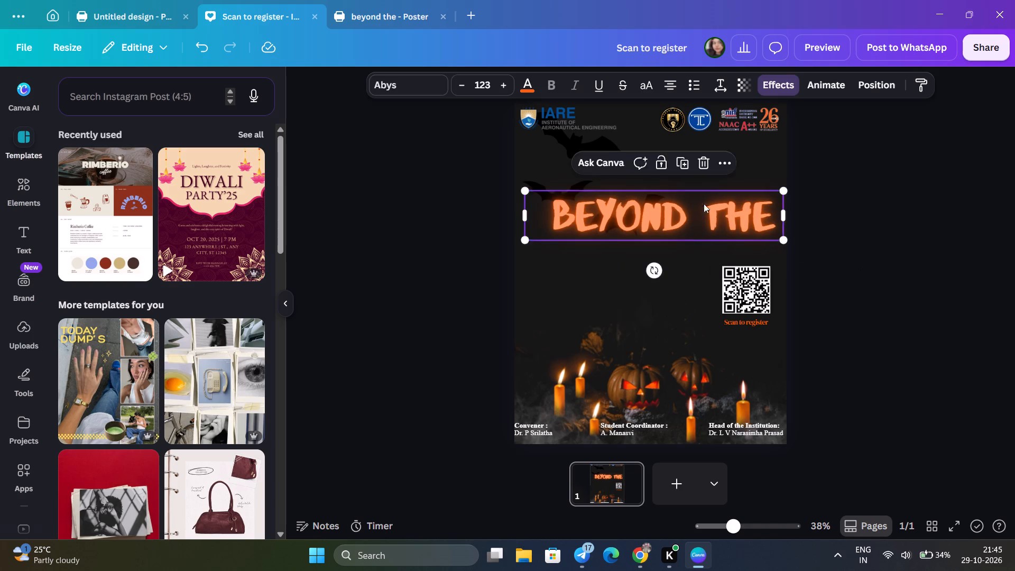
pyautogui.moveTo(704, 204); pyautogui.dragTo(703, 189)
# Apply uppercase to the whole "Beyond the" title text and deselect it.
pyautogui.click(691, 197)
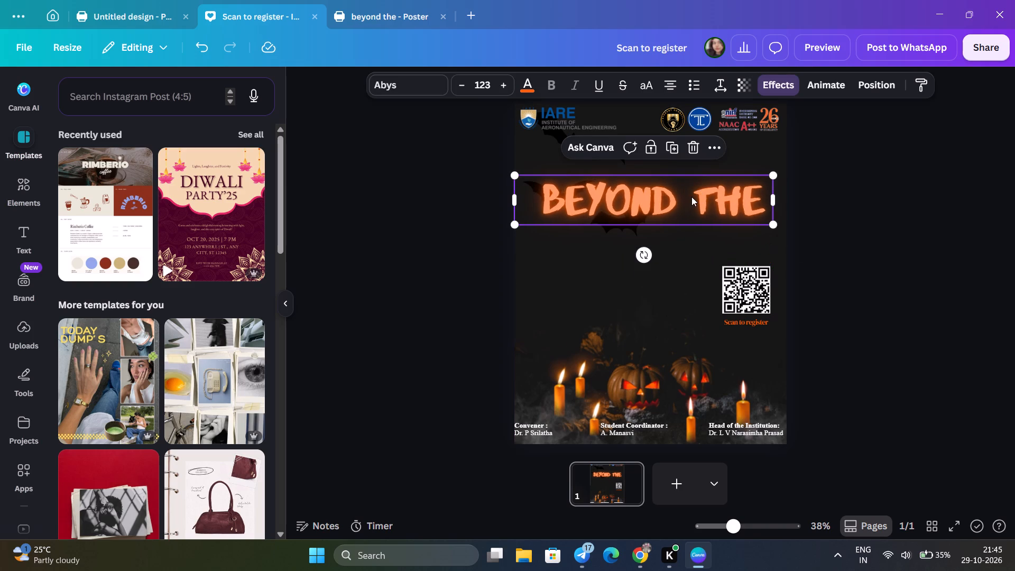
pyautogui.click(647, 88)
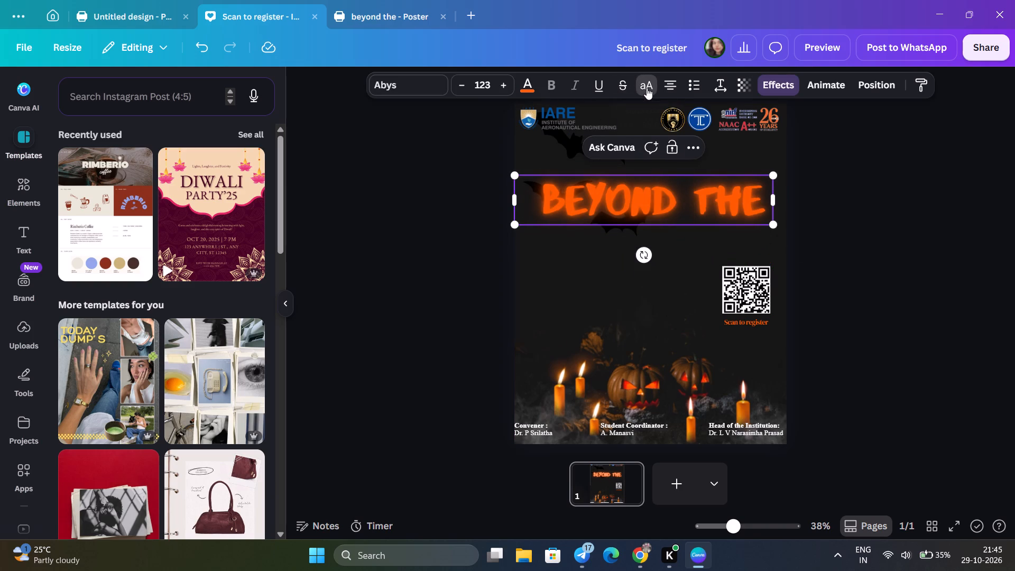
pyautogui.hotkey('ctrl', 'a')
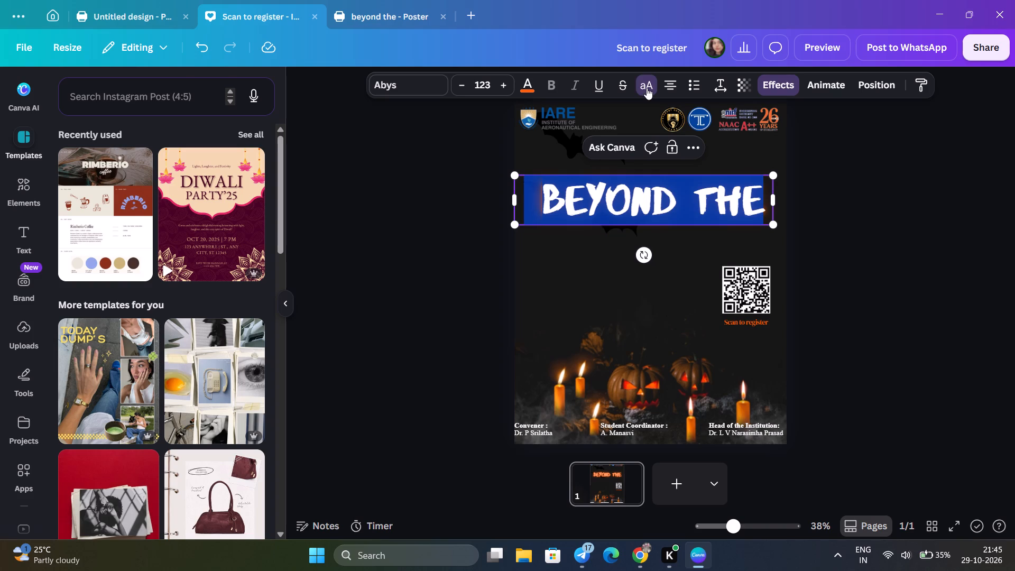
pyautogui.click(647, 88)
pyautogui.click(647, 88)
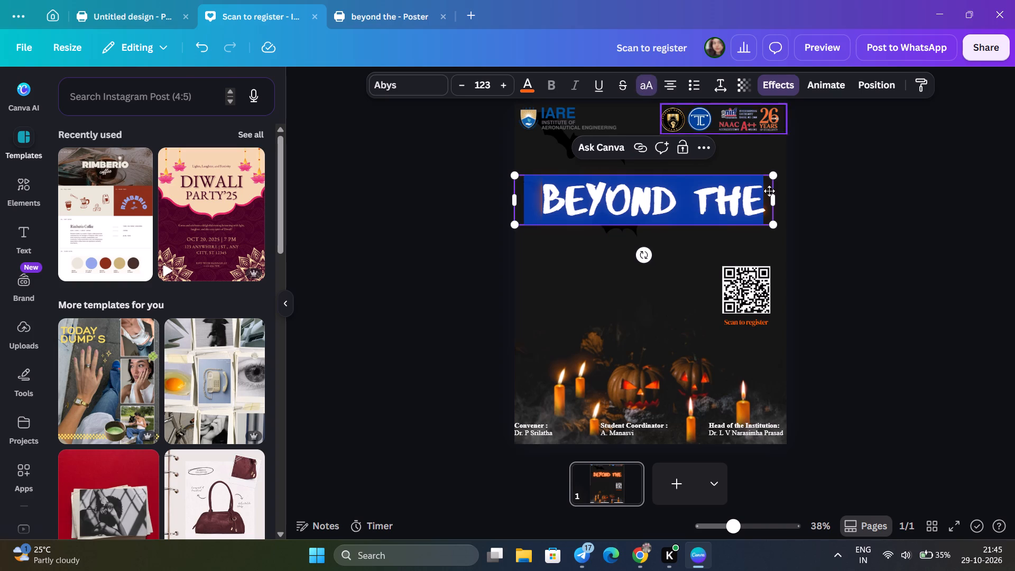
pyautogui.click(856, 258)
# Move the "Beyond the" title slightly higher on the post, closer to the logos.
pyautogui.moveTo(724, 198); pyautogui.dragTo(723, 191)
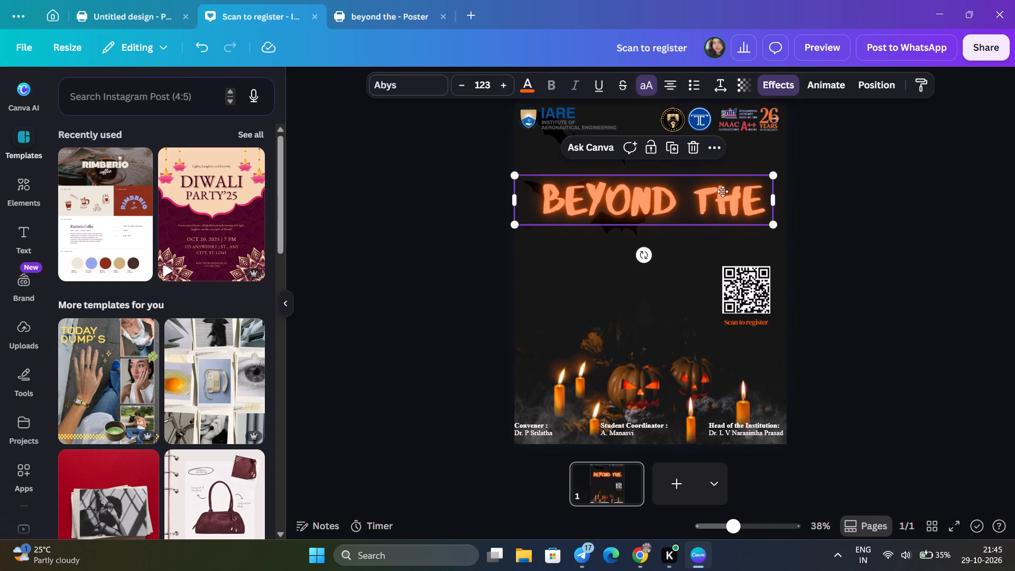
pyautogui.moveTo(723, 191); pyautogui.dragTo(724, 186)
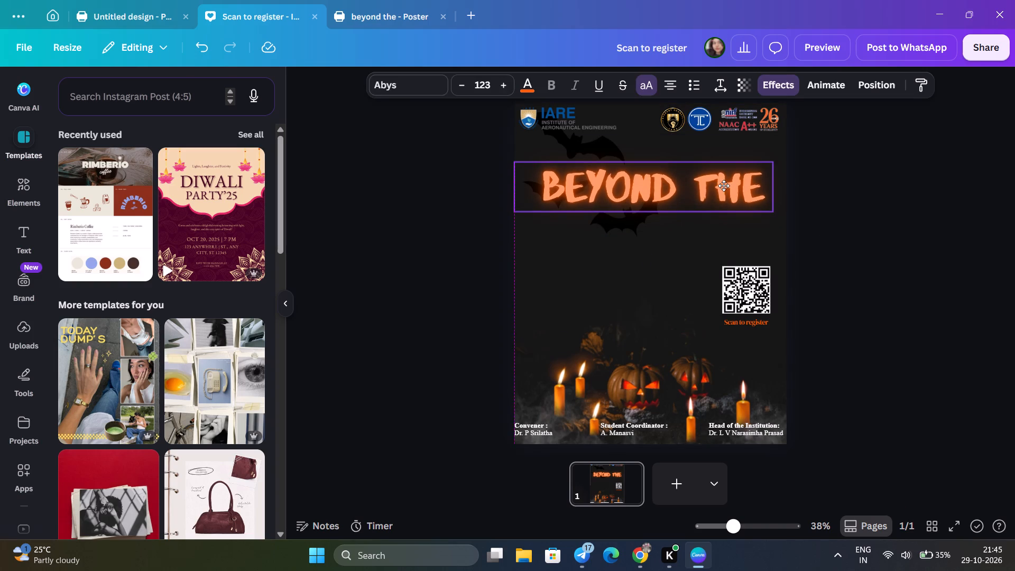
pyautogui.moveTo(724, 186); pyautogui.dragTo(724, 184)
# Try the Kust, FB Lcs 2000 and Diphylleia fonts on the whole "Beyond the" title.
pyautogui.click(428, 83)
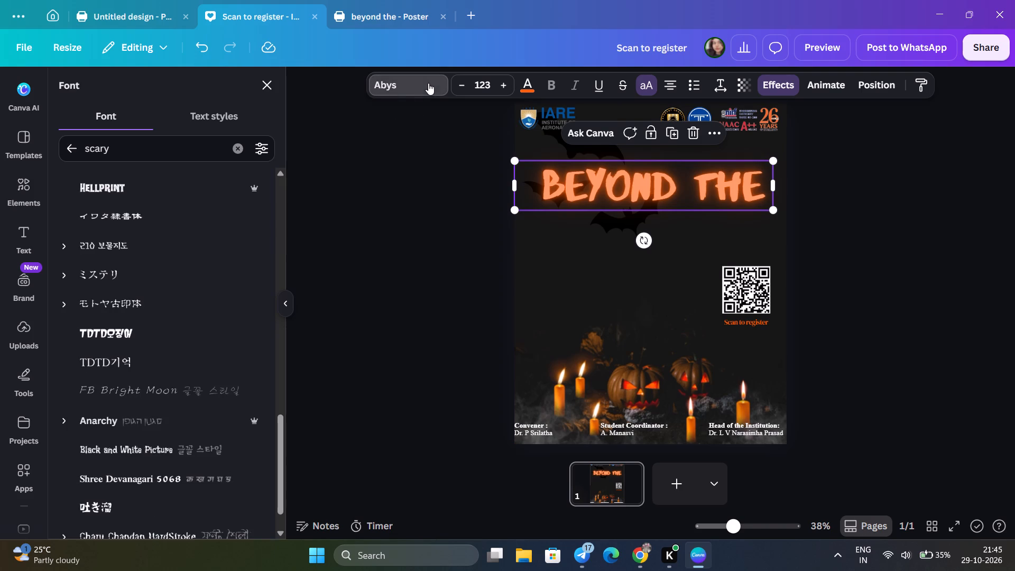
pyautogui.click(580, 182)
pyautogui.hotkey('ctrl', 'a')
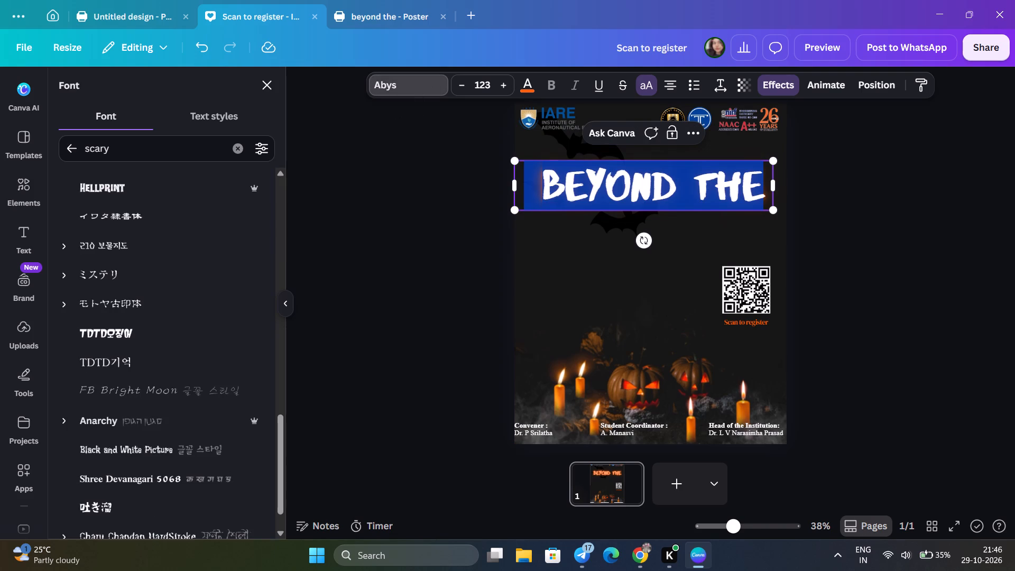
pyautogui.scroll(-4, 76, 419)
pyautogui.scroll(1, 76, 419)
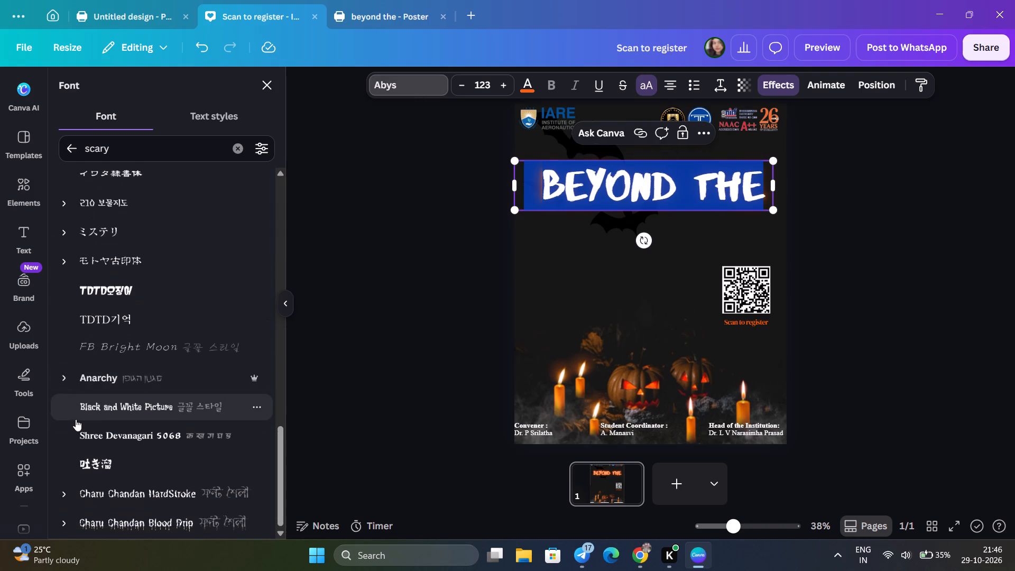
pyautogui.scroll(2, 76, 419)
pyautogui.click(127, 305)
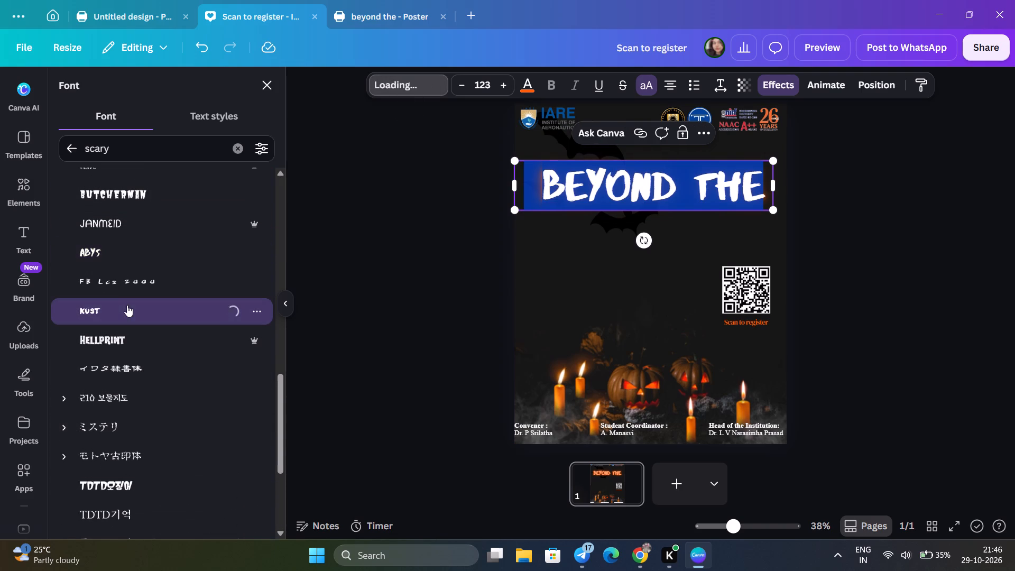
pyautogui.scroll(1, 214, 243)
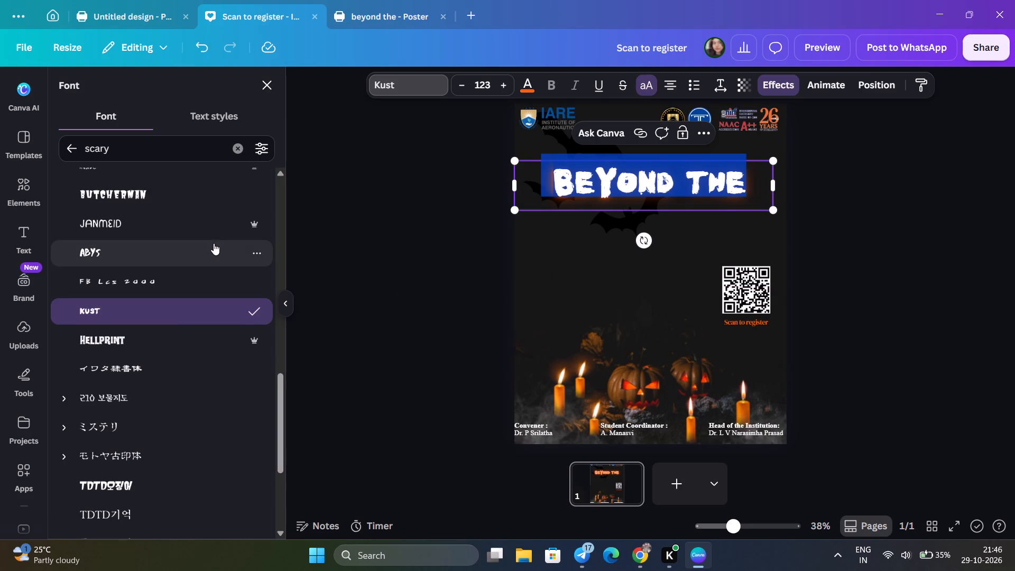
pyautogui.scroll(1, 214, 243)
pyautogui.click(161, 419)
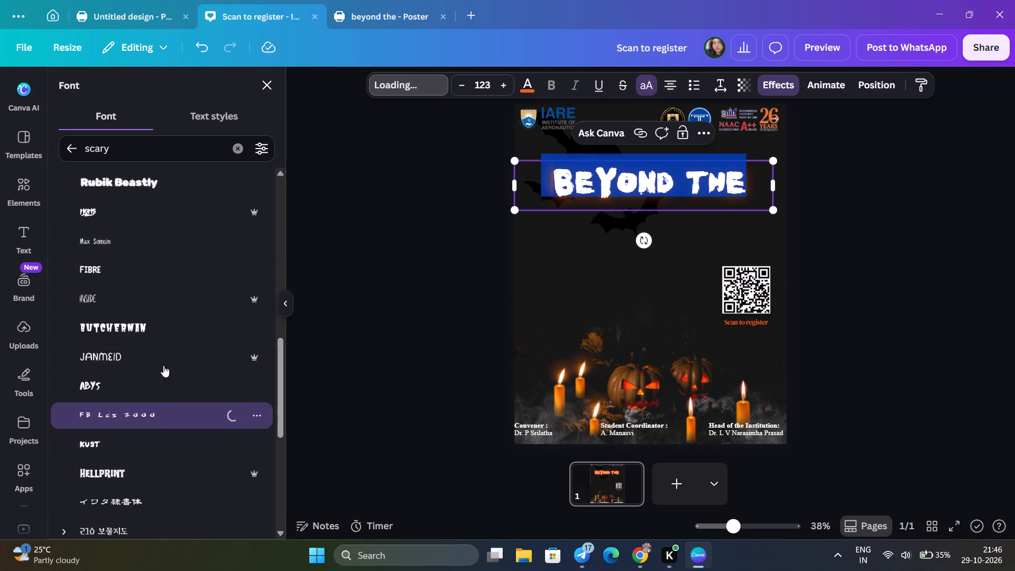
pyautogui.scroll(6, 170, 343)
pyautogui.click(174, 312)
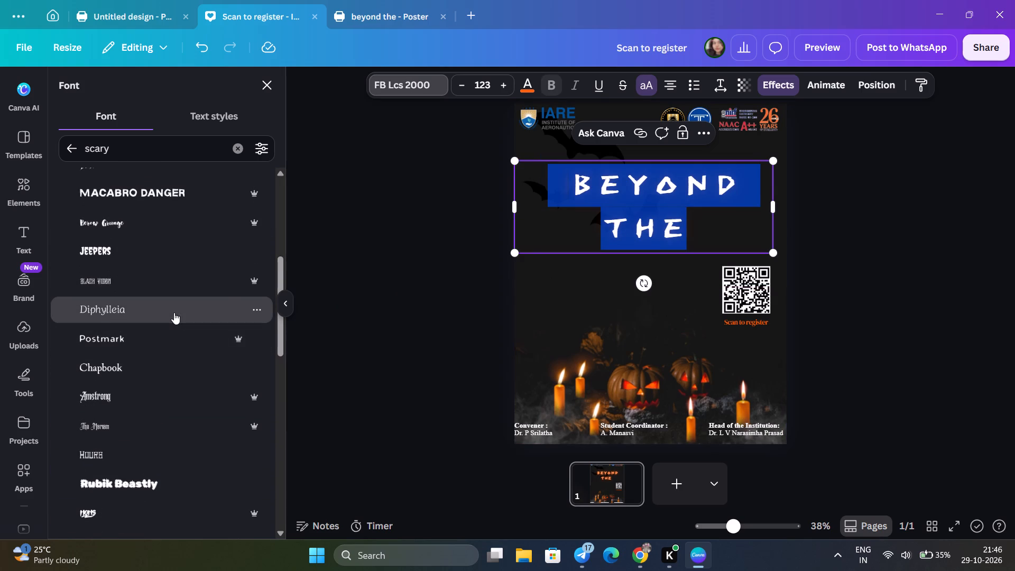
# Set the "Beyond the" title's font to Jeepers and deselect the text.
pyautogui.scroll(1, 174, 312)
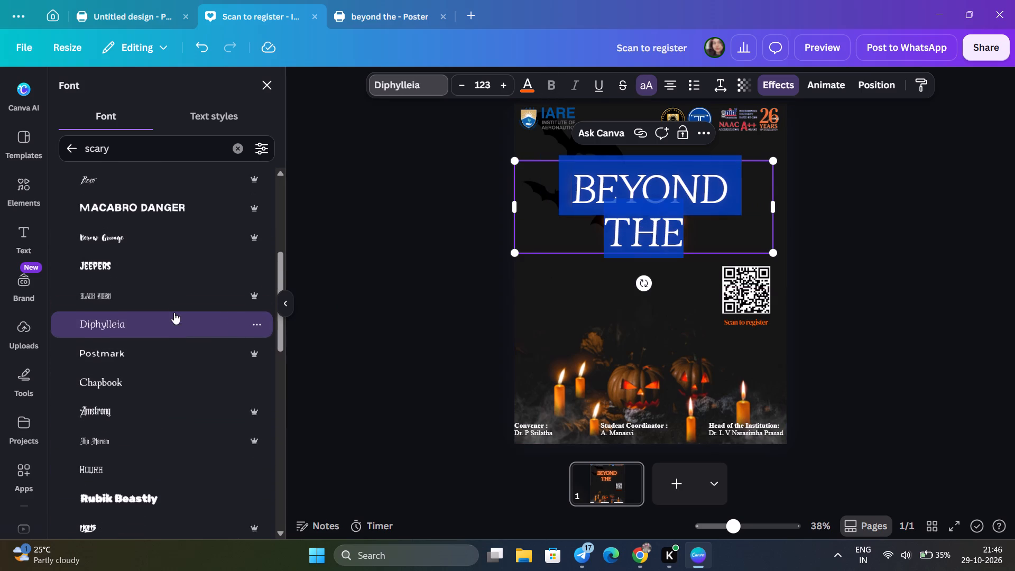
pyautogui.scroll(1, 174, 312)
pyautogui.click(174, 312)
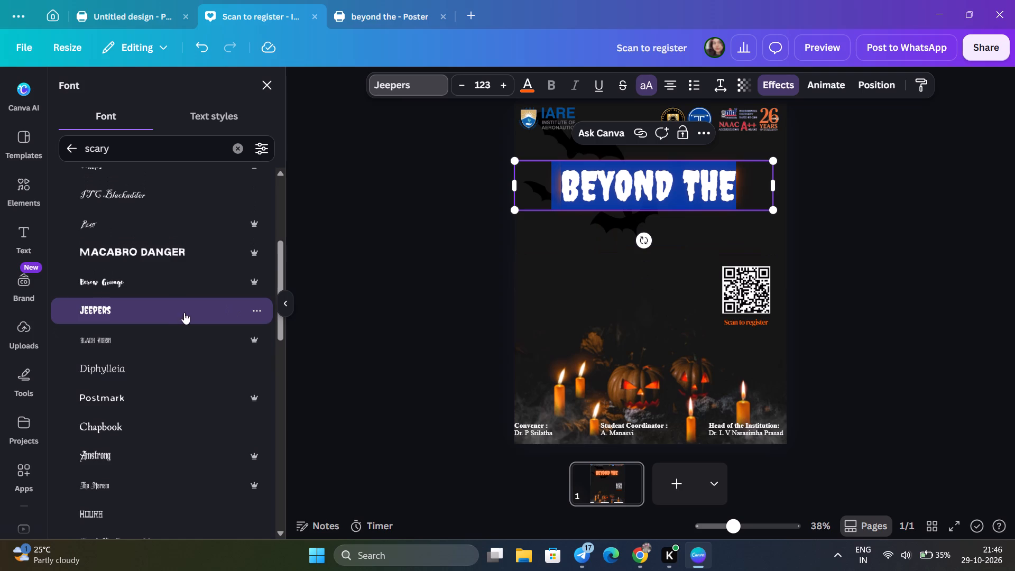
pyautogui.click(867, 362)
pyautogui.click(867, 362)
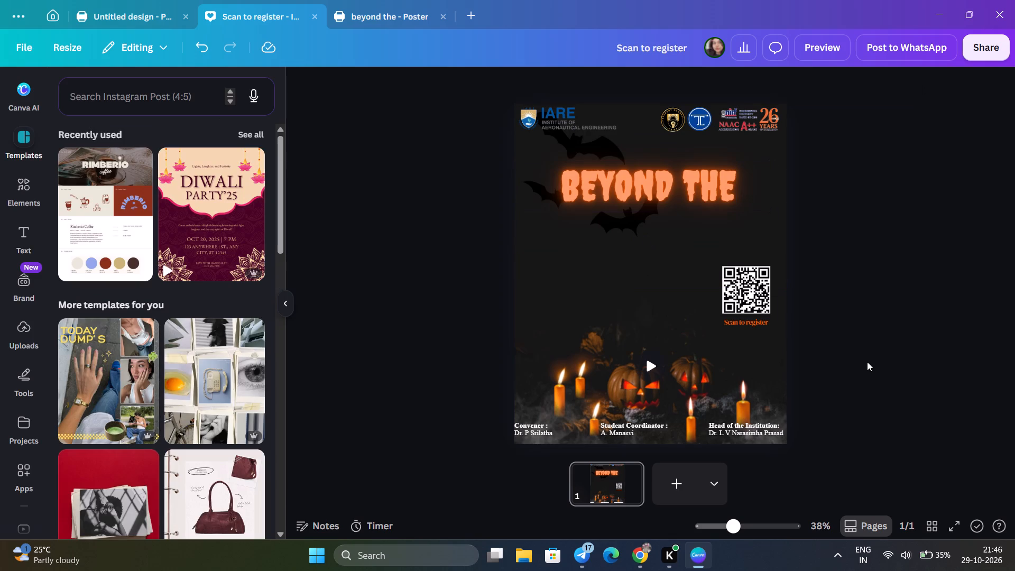
# Add a new text box below the title reading "Shadows".
pyautogui.press('t')
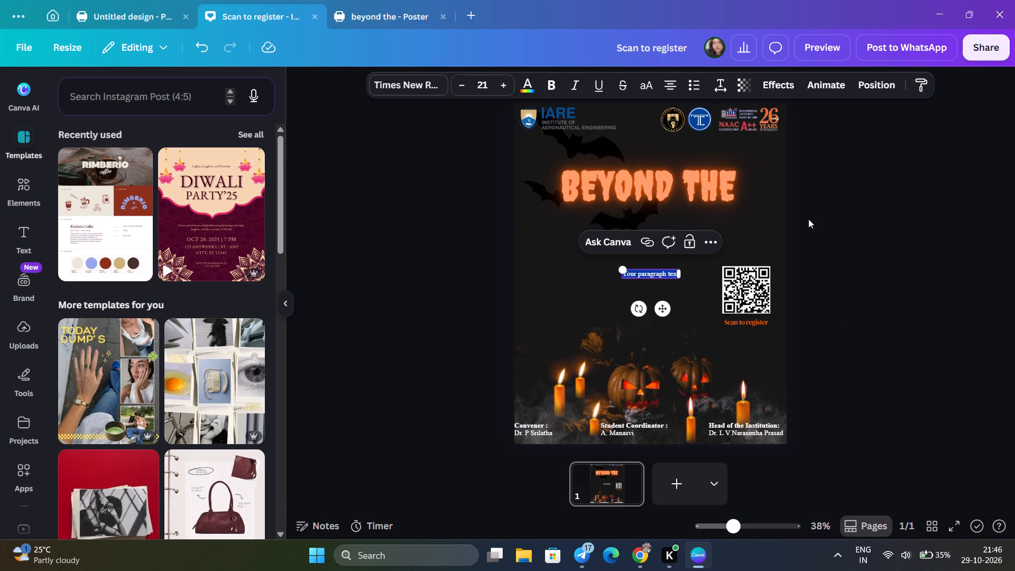
pyautogui.write('Shadoe')
pyautogui.press('BackSpace')
pyautogui.write('ws')
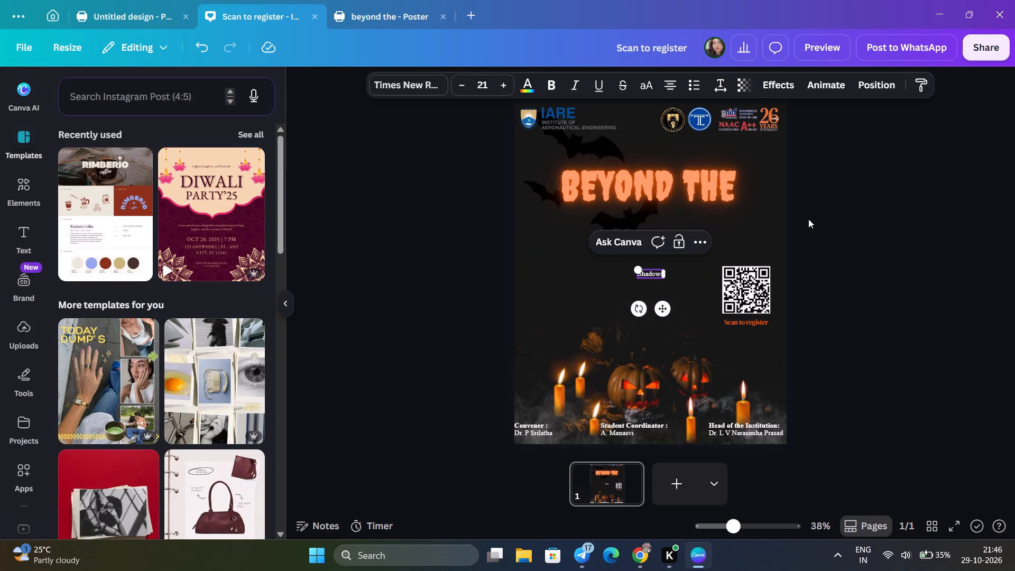
# Browse the "scary" font results for a font that suits the "Shadows" text.
pyautogui.click(408, 90)
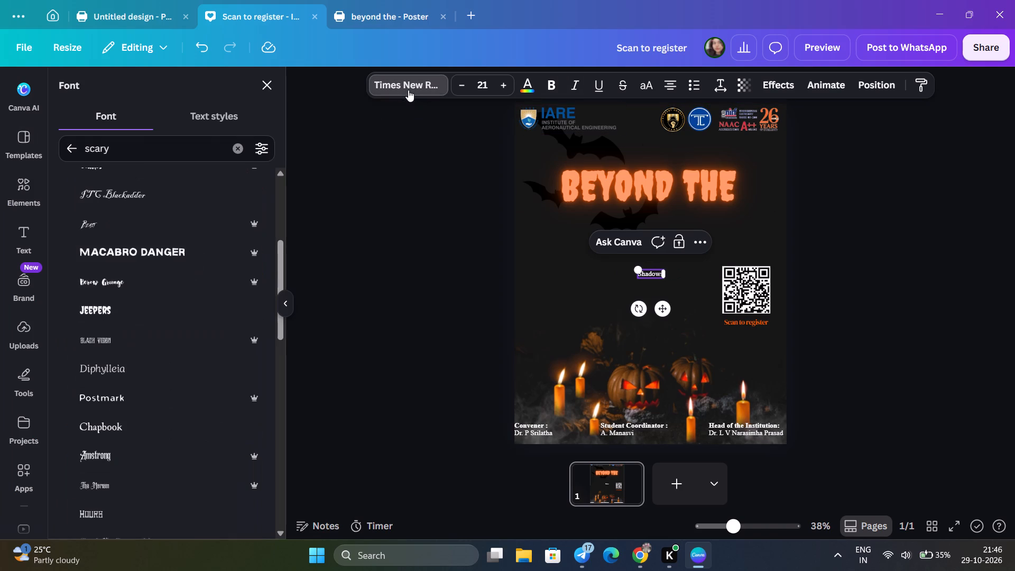
pyautogui.scroll(3, 183, 222)
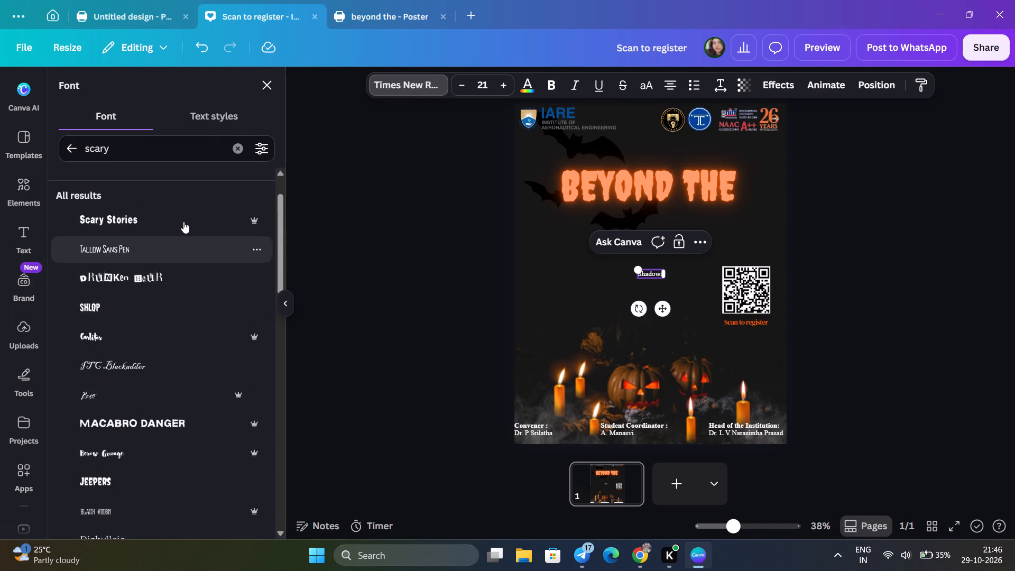
pyautogui.scroll(2, 183, 222)
pyautogui.scroll(-6, 183, 222)
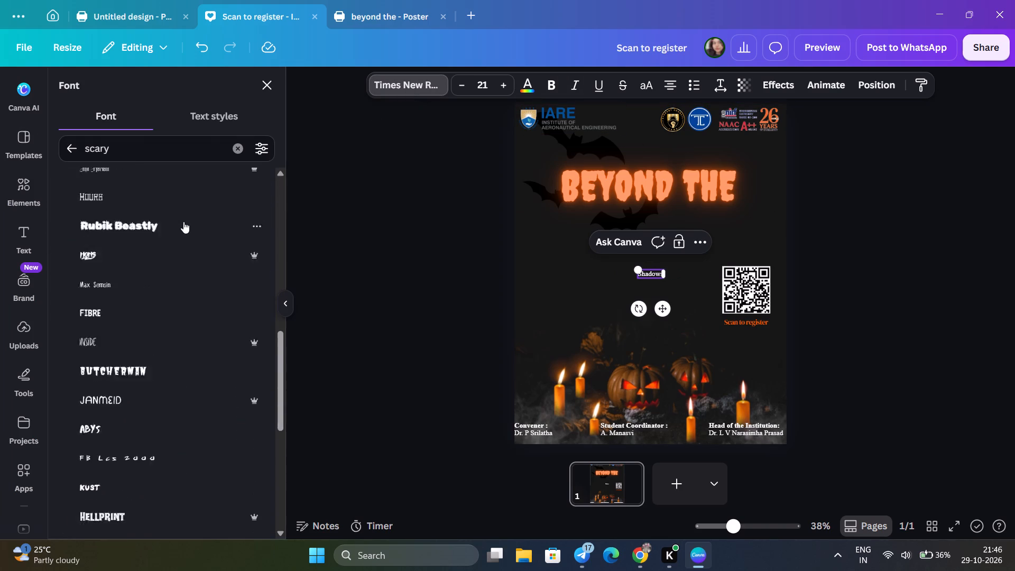
pyautogui.scroll(-2, 183, 222)
pyautogui.scroll(1, 183, 222)
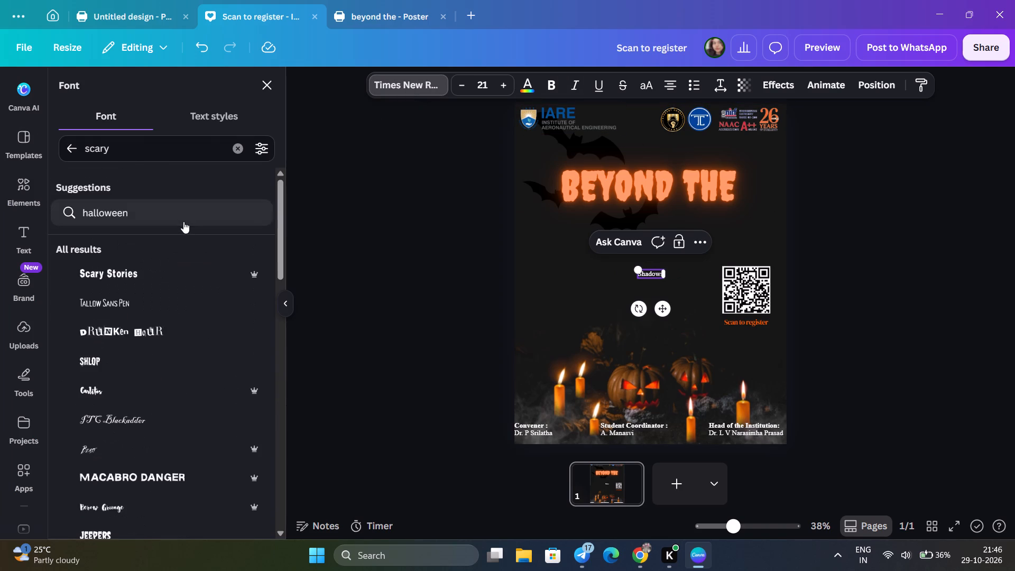
# Clear the font search, choose the Handwriting category and set the "Shadows" text's font to Brittany.
pyautogui.click(173, 149)
pyautogui.press('BackSpace')
pyautogui.press('BackSpace')
pyautogui.press('BackSpace')
pyautogui.press('BackSpace')
pyautogui.press('BackSpace')
pyautogui.press('BackSpace')
pyautogui.press('BackSpace')
pyautogui.press('BackSpace')
pyautogui.press('BackSpace')
pyautogui.press('BackSpace')
pyautogui.press('BackSpace')
pyautogui.press('BackSpace')
pyautogui.press('BackSpace')
pyautogui.press('BackSpace')
pyautogui.press('BackSpace')
pyautogui.press('BackSpace')
pyautogui.press('BackSpace')
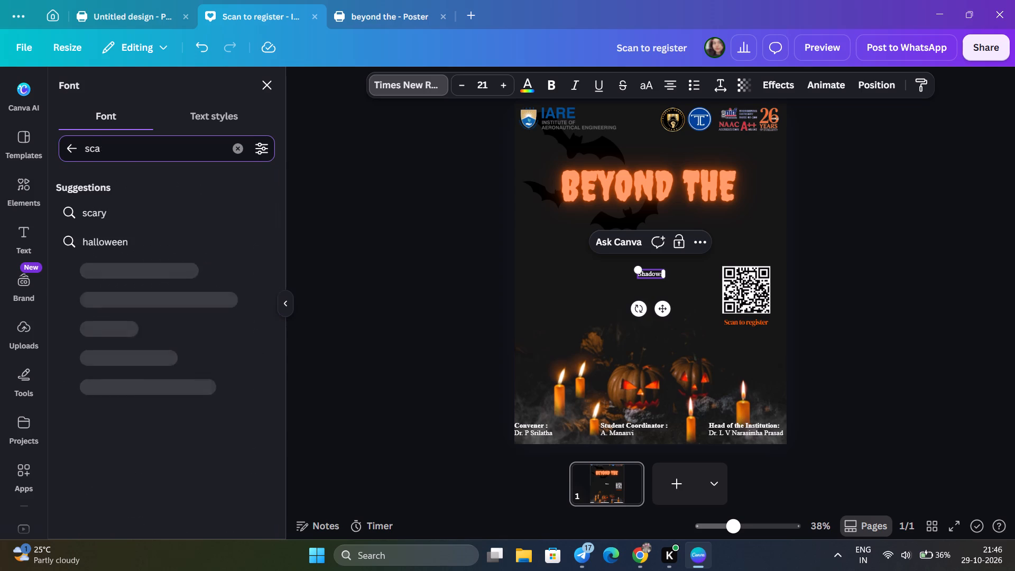
pyautogui.click(103, 182)
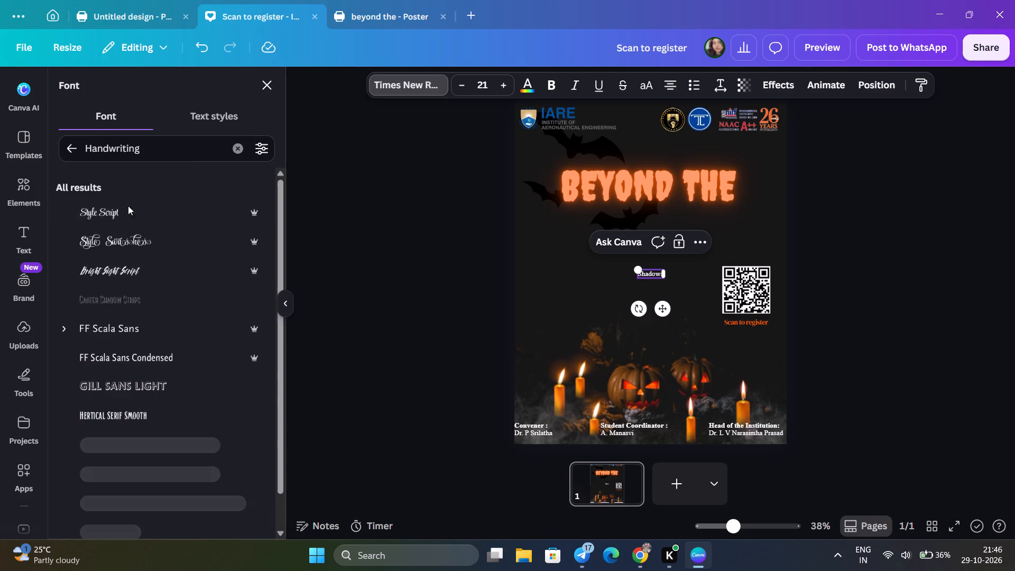
pyautogui.scroll(-1, 159, 399)
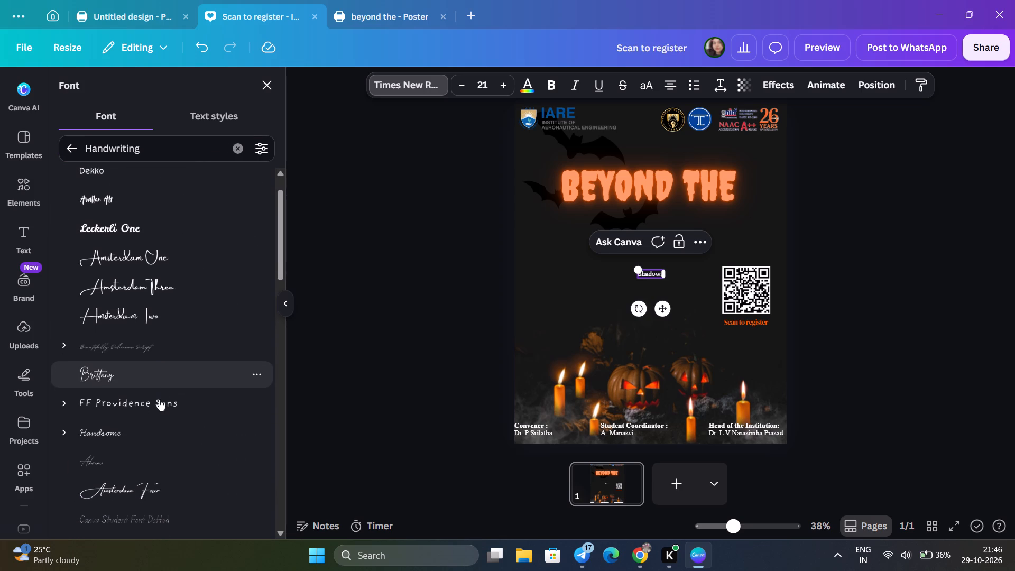
pyautogui.scroll(-1, 159, 399)
pyautogui.click(162, 384)
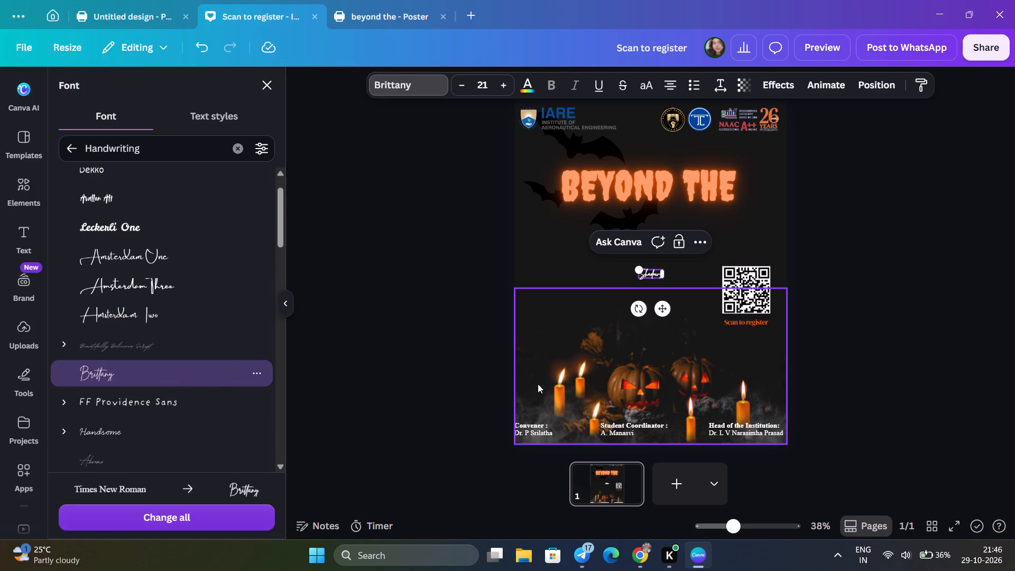
# Enlarge the "Shadows" text to a font size of 61 and deselect it.
pyautogui.moveTo(642, 265); pyautogui.dragTo(557, 200)
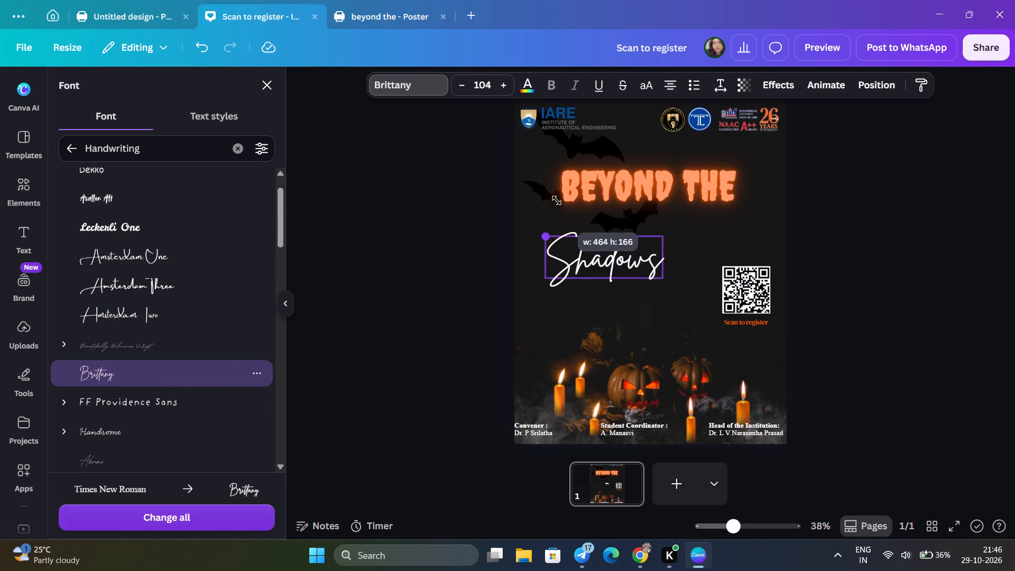
pyautogui.moveTo(557, 200); pyautogui.dragTo(611, 210)
pyautogui.click(879, 300)
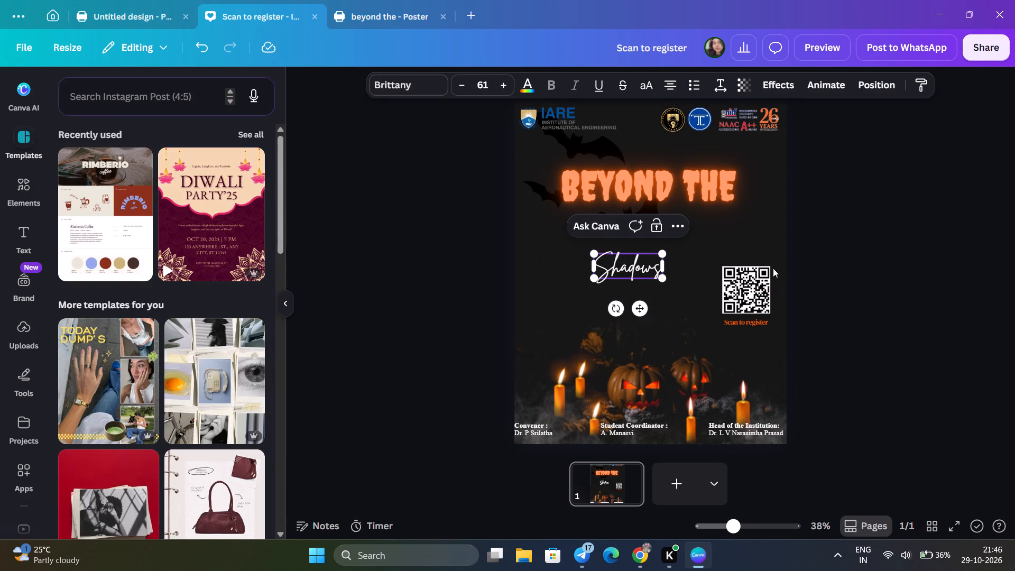
pyautogui.click(638, 271)
pyautogui.click(916, 280)
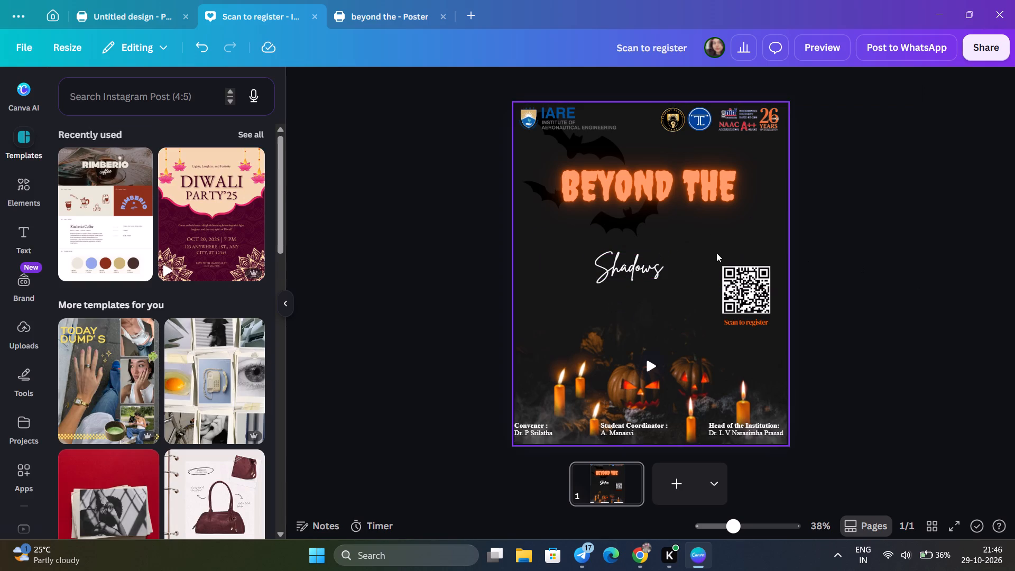
# Move the "Shadows" text up so that it overlaps the lower edge of the "Beyond the" title.
pyautogui.moveTo(639, 271); pyautogui.dragTo(654, 210)
# Search the fonts for "abys" and set the "Beyond the" title's font to Abys.
pyautogui.click(716, 184)
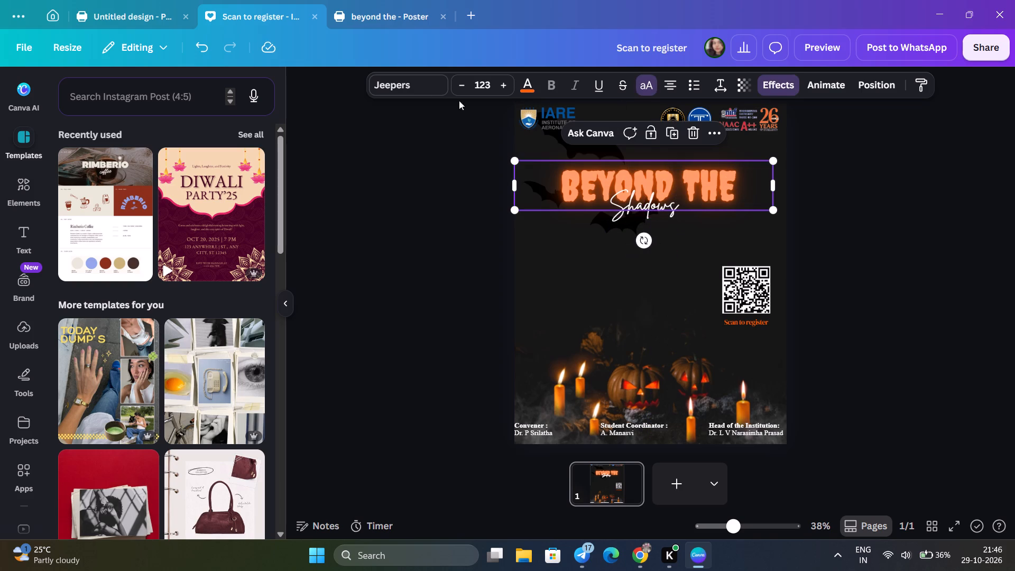
pyautogui.click(416, 92)
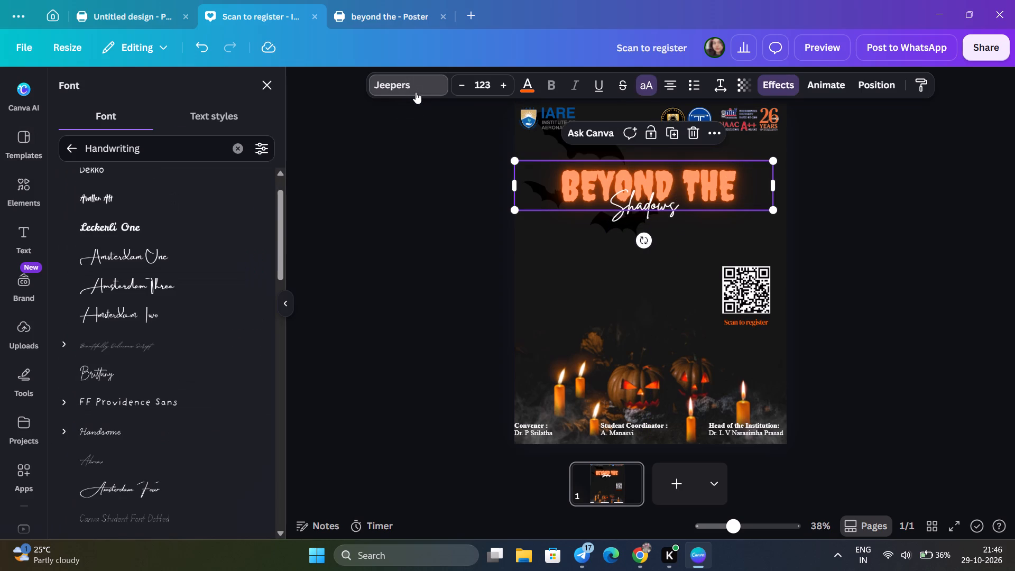
pyautogui.click(162, 145)
pyautogui.press('BackSpace')
pyautogui.press('BackSpace')
pyautogui.press('BackSpace')
pyautogui.press('BackSpace')
pyautogui.press('BackSpace')
pyautogui.press('BackSpace')
pyautogui.press('BackSpace')
pyautogui.press('BackSpace')
pyautogui.press('BackSpace')
pyautogui.press('BackSpace')
pyautogui.press('BackSpace')
pyautogui.press('BackSpace')
pyautogui.press('BackSpace')
pyautogui.press('BackSpace')
pyautogui.press('BackSpace')
pyautogui.press('BackSpace')
pyautogui.press('BackSpace')
pyautogui.press('BackSpace')
pyautogui.press('BackSpace')
pyautogui.press('BackSpace')
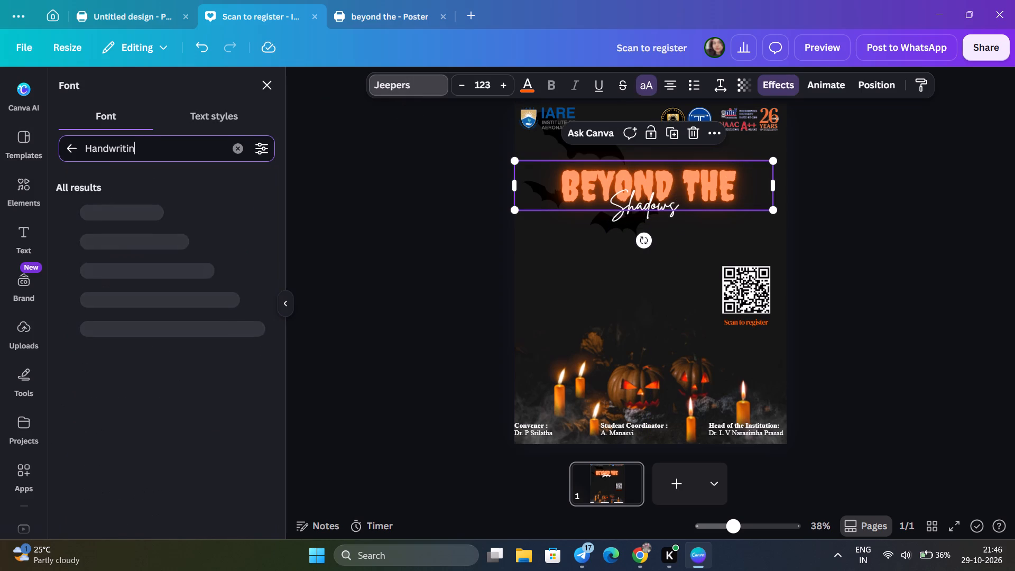
pyautogui.write('abu')
pyautogui.press('BackSpace')
pyautogui.write('ys')
pyautogui.press('Return')
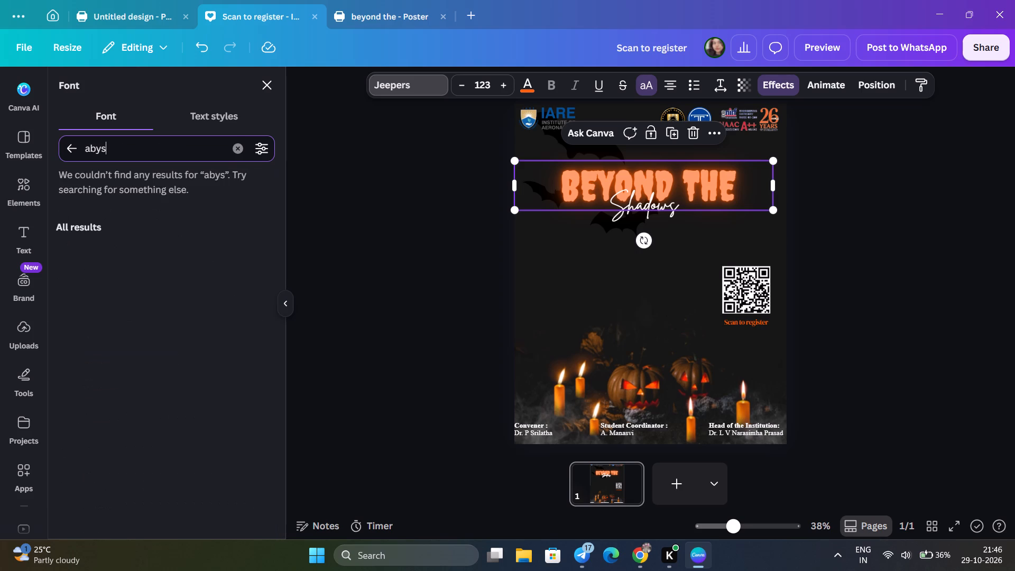
pyautogui.click(112, 213)
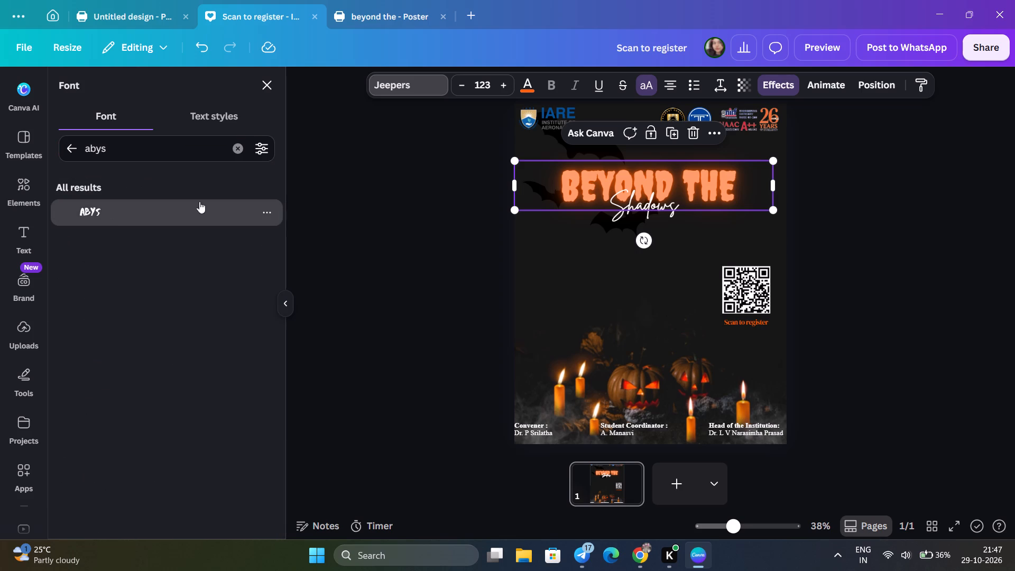
pyautogui.click(832, 202)
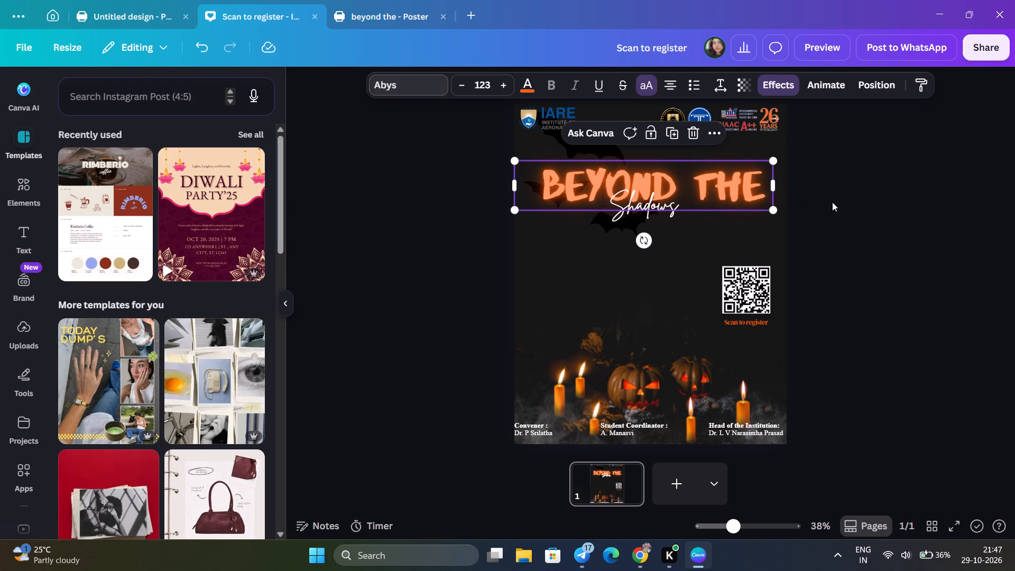
# Apply an Outline effect to the "Shadows" text in dark grey sampled from the poster's background.
pyautogui.click(814, 188)
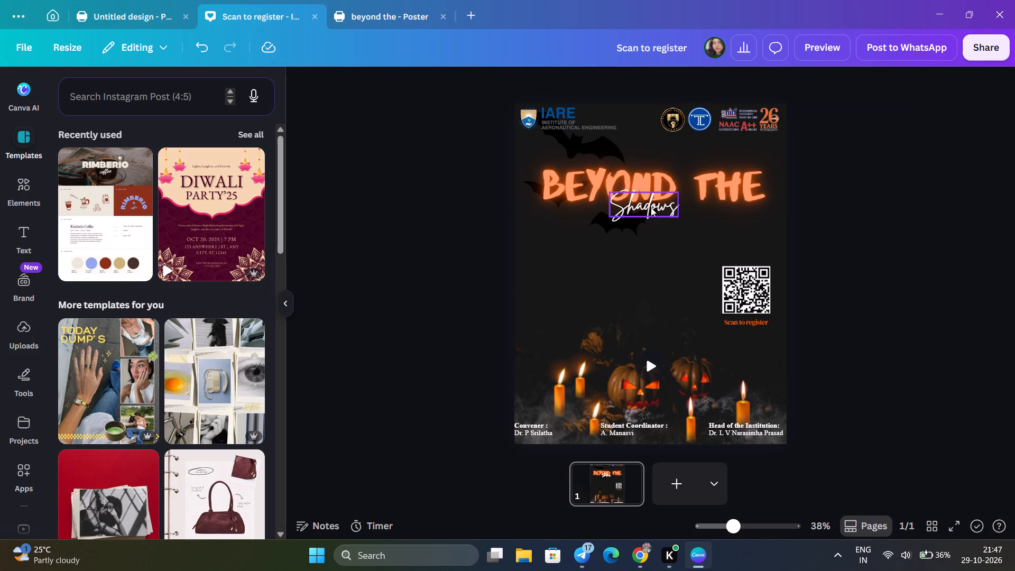
pyautogui.click(651, 207)
pyautogui.click(762, 81)
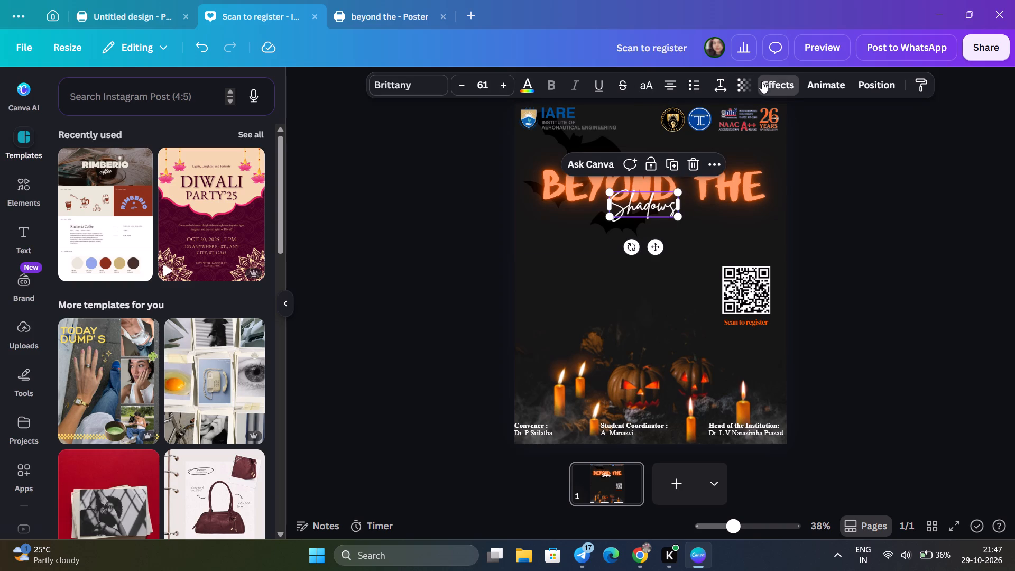
pyautogui.scroll(1, 180, 185)
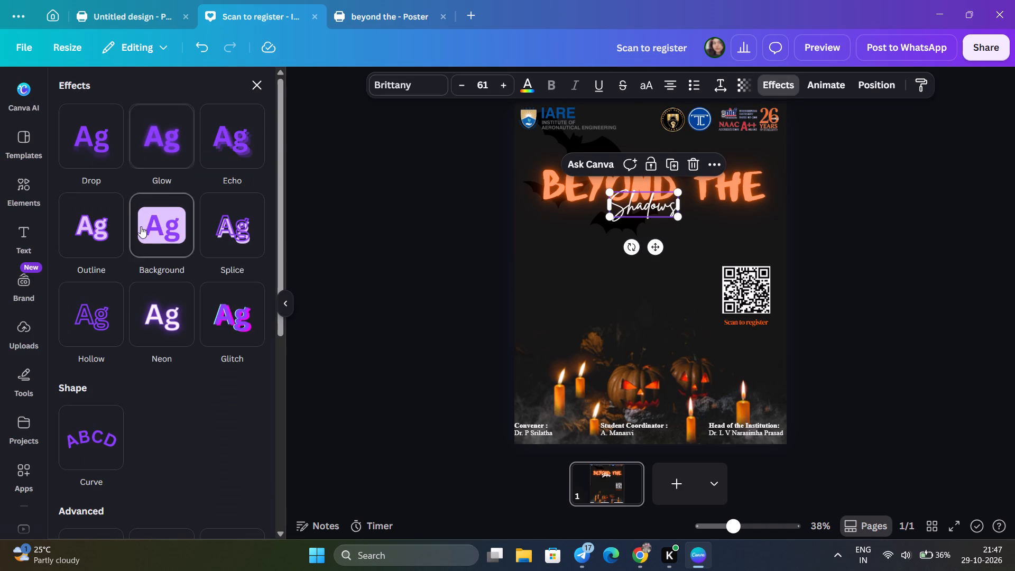
pyautogui.click(79, 232)
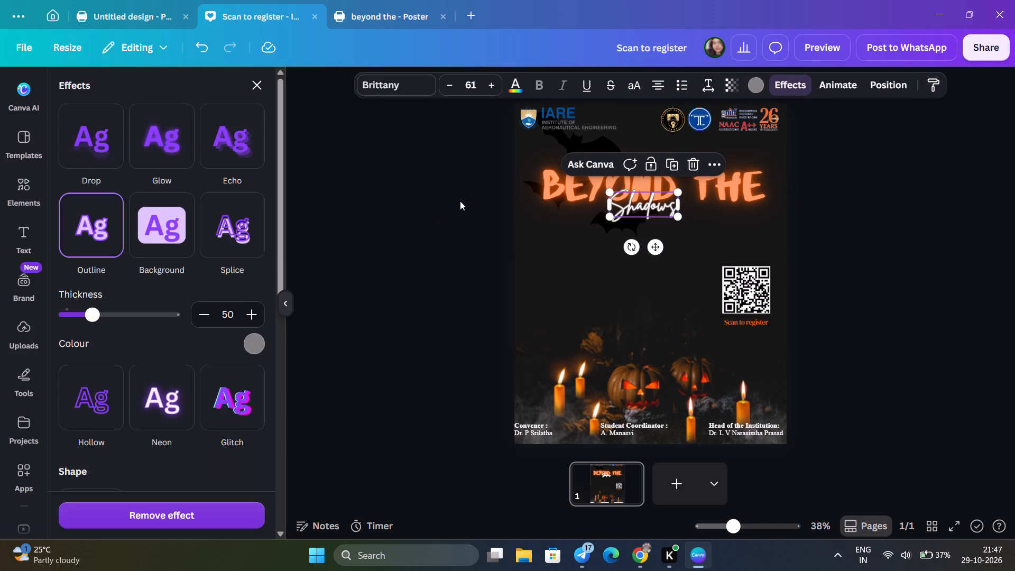
pyautogui.click(754, 85)
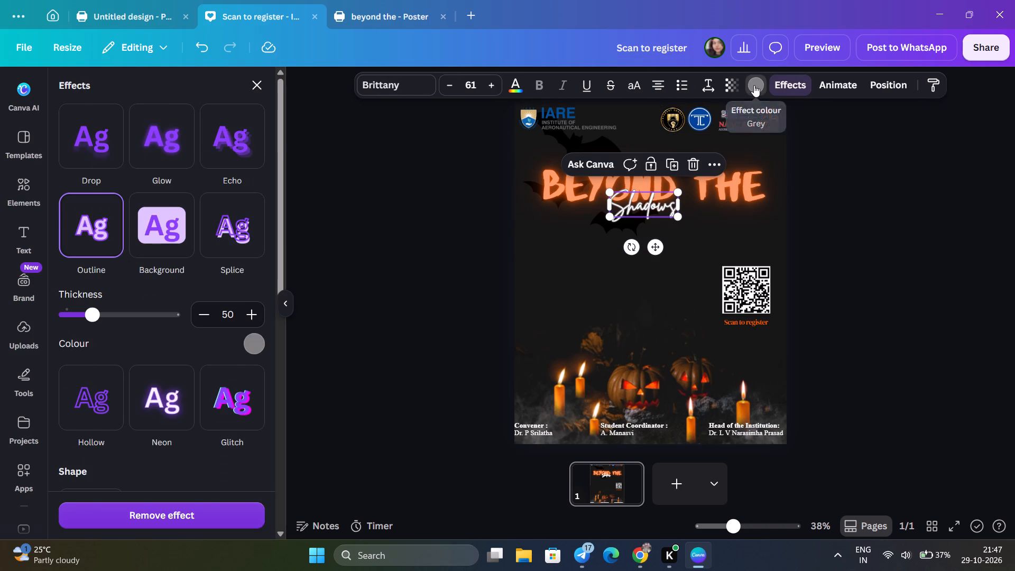
pyautogui.click(112, 185)
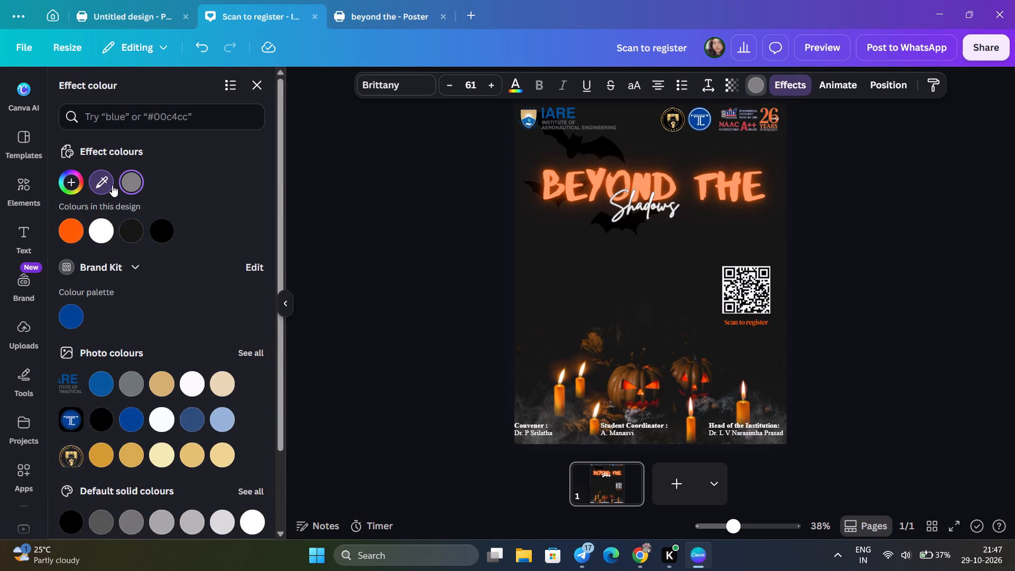
pyautogui.click(594, 290)
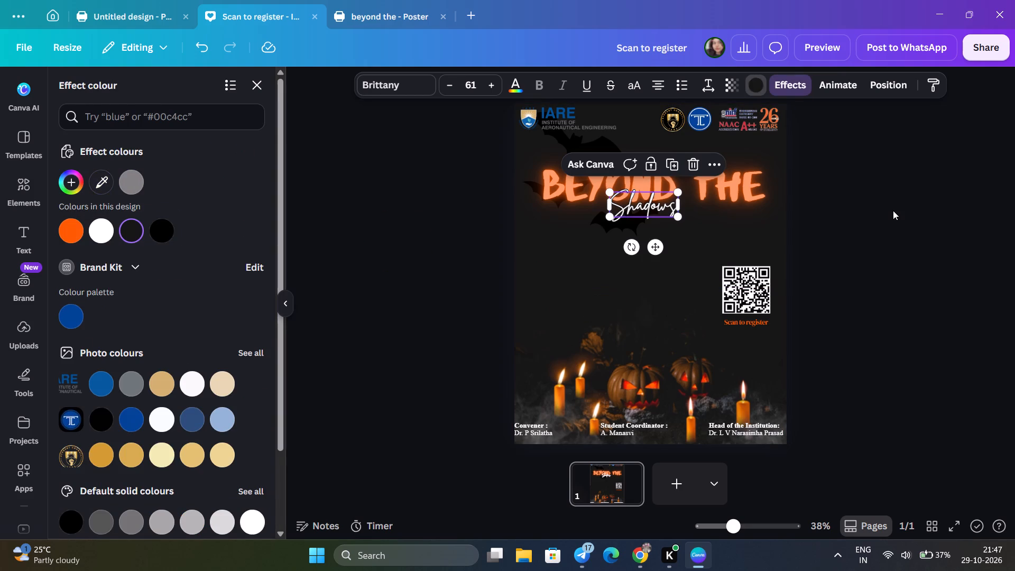
pyautogui.click(893, 210)
pyautogui.click(858, 195)
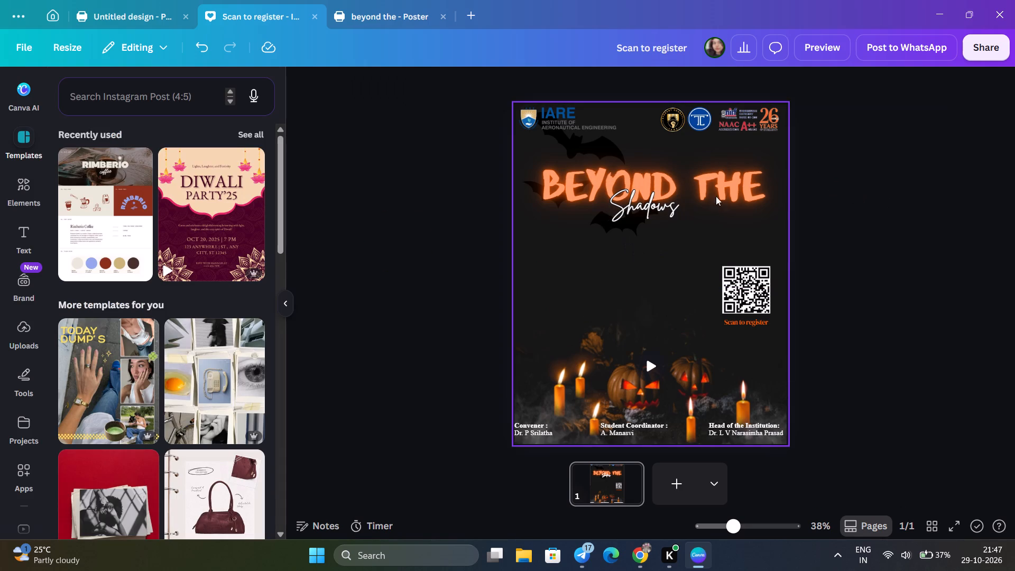
# Enlarge the "Shadows" text to a font size of about 83.8, keeping it overlapping the title's lower edge.
pyautogui.click(673, 212)
pyautogui.moveTo(677, 221); pyautogui.dragTo(699, 239)
pyautogui.click(824, 225)
pyautogui.moveTo(647, 211); pyautogui.dragTo(640, 212)
pyautogui.click(640, 212)
# Recolour the whole "Shadows" text with the orange already used in the design.
pyautogui.click(751, 85)
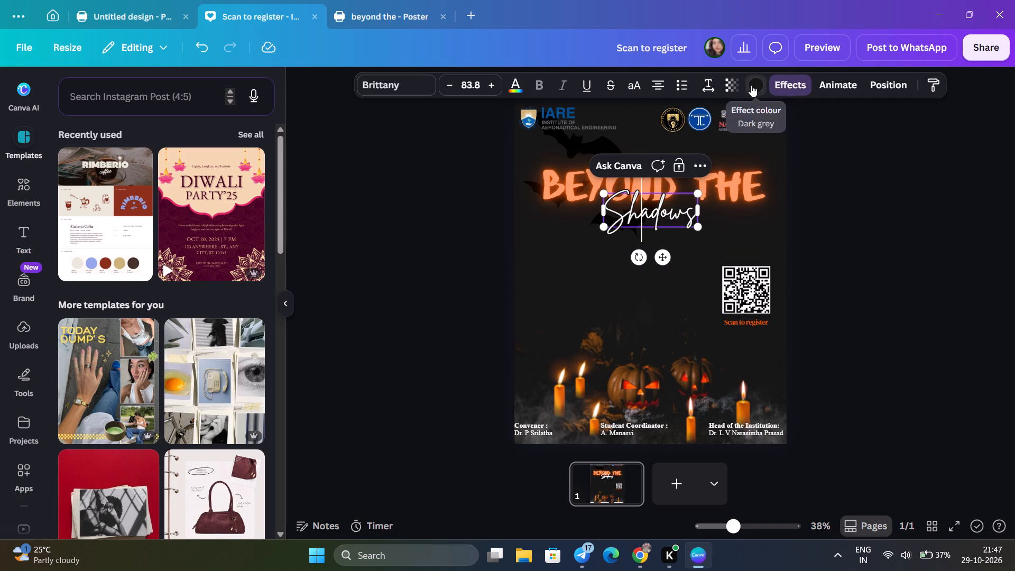
pyautogui.click(650, 205)
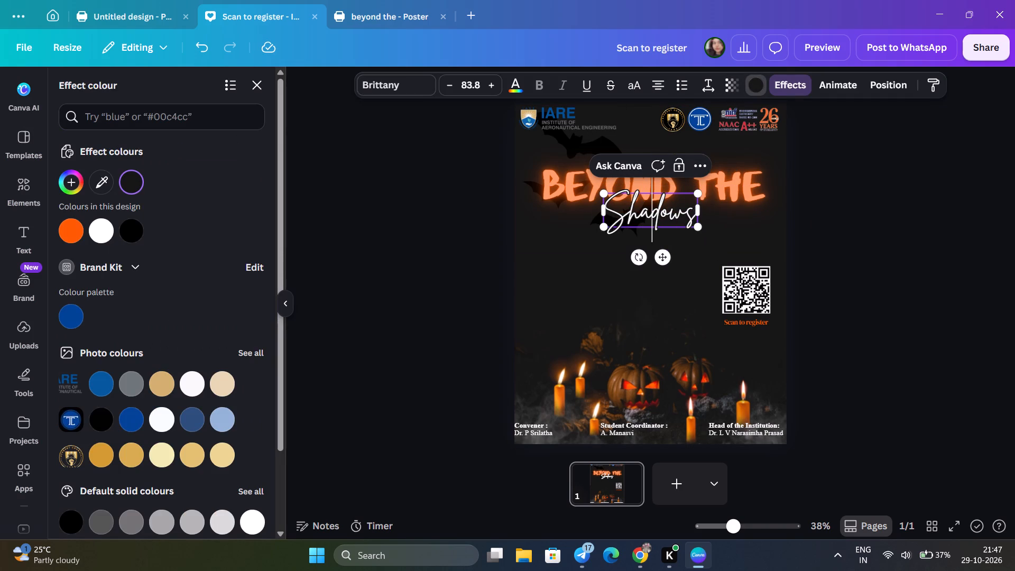
pyautogui.hotkey('ctrl', 'a')
pyautogui.click(519, 91)
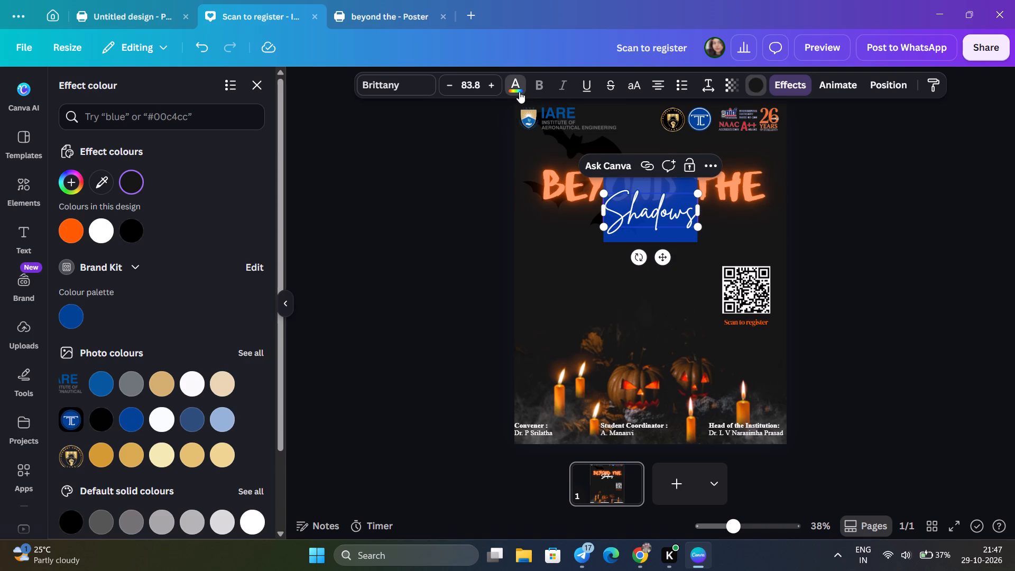
pyautogui.moveTo(116, 182); pyautogui.dragTo(128, 185)
pyautogui.click(128, 185)
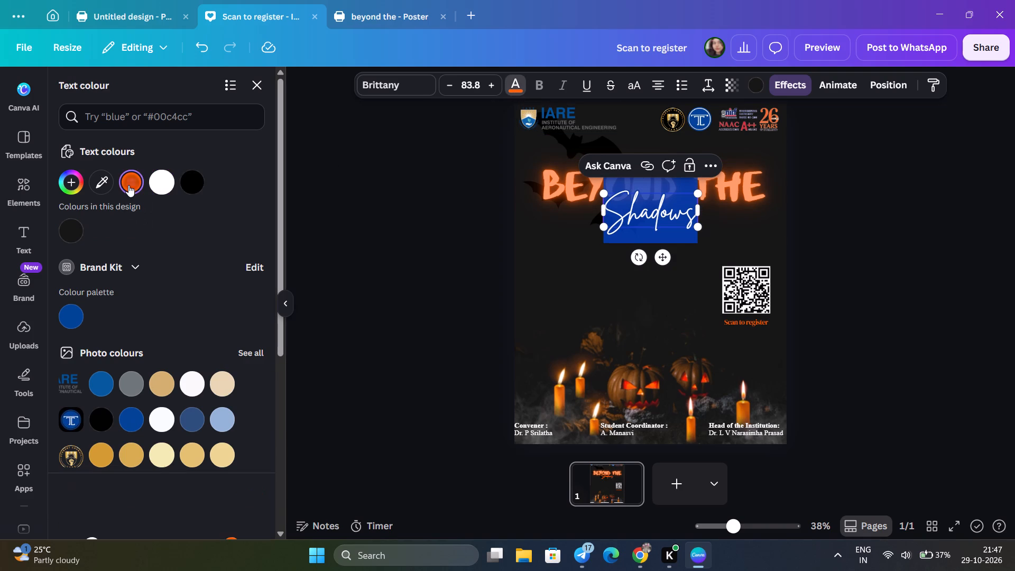
pyautogui.doubleClick(424, 229)
pyautogui.click(931, 227)
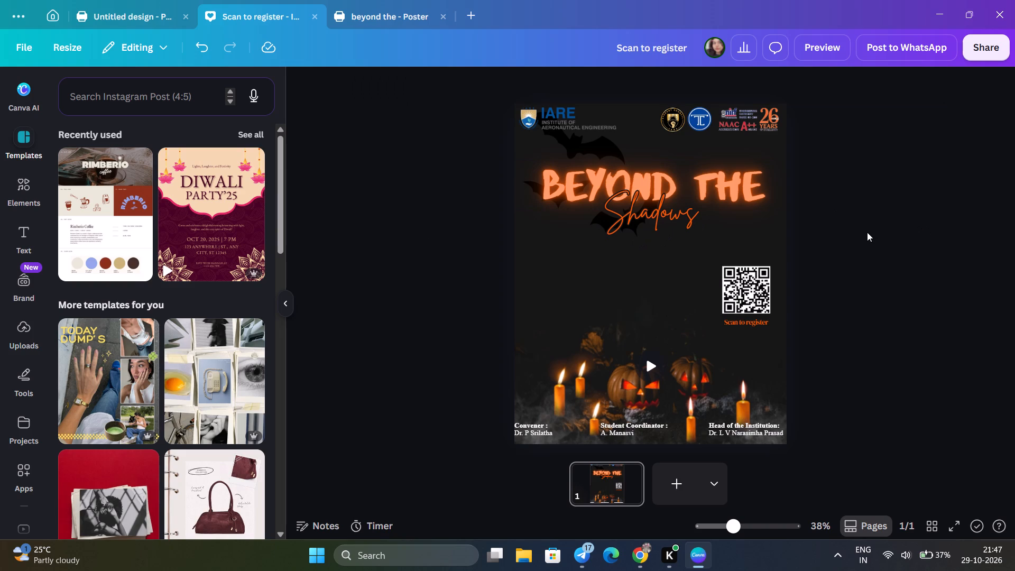
# Check the "beyond the" poster for reference and add a two-line text reading "OCT" and "31" below the title.
pyautogui.click(380, 10)
pyautogui.click(616, 172)
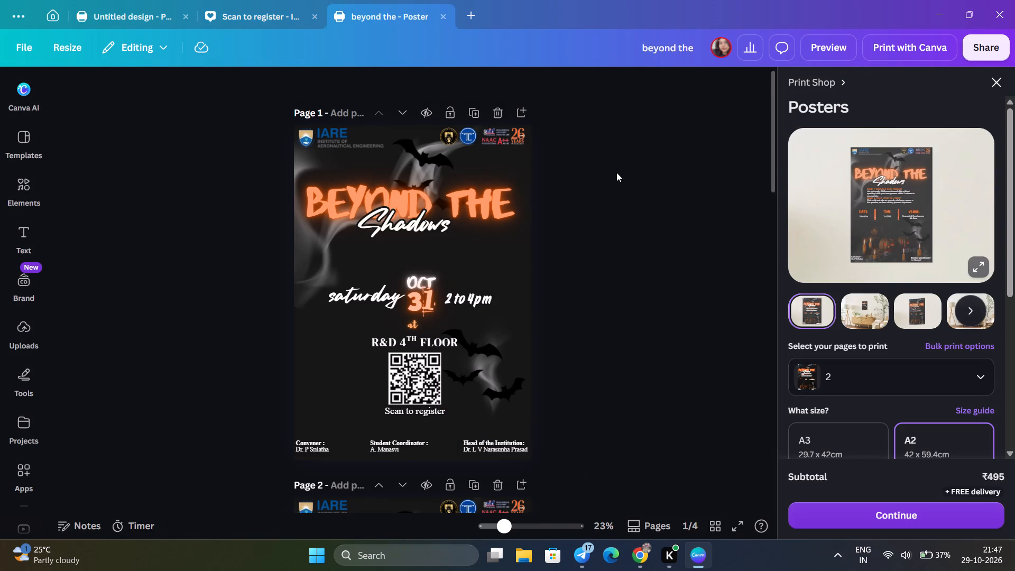
pyautogui.click(258, 19)
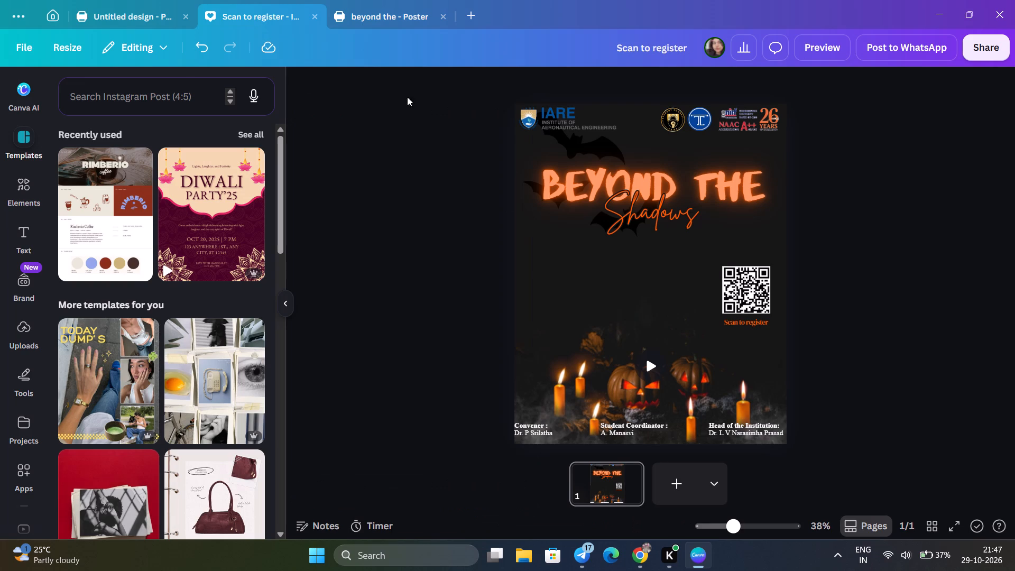
pyautogui.press('t')
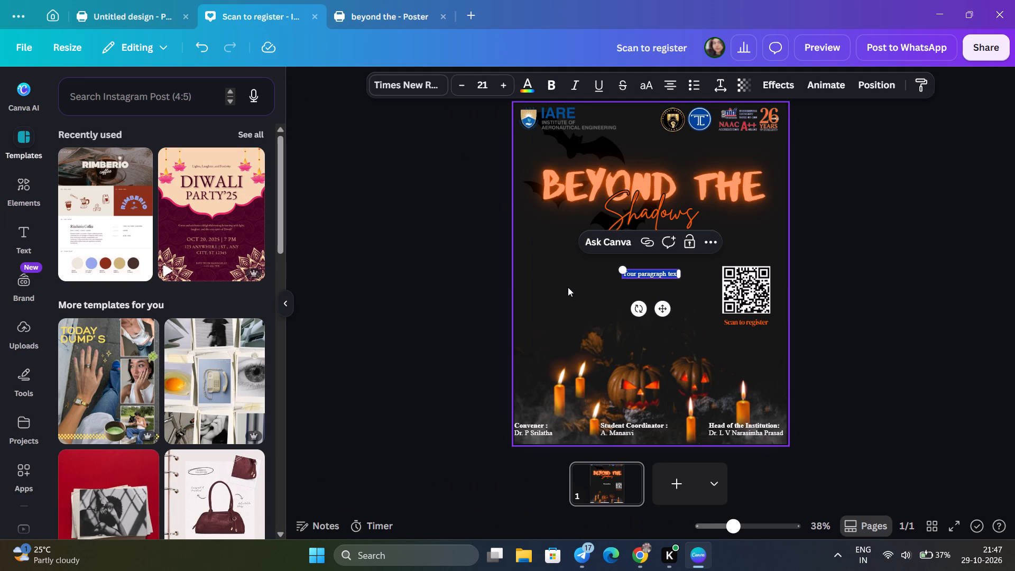
pyautogui.write('OC')
pyautogui.hotkey('shift', 't')
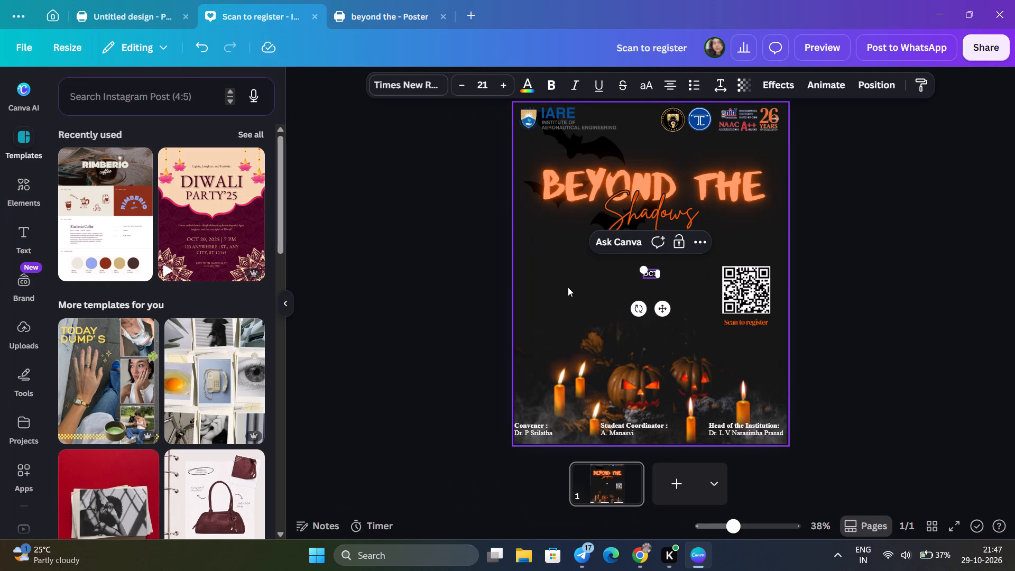
pyautogui.hotkey('shift', 'BackSpace')
pyautogui.press('BackSpace')
pyautogui.write('CT')
pyautogui.press('Return')
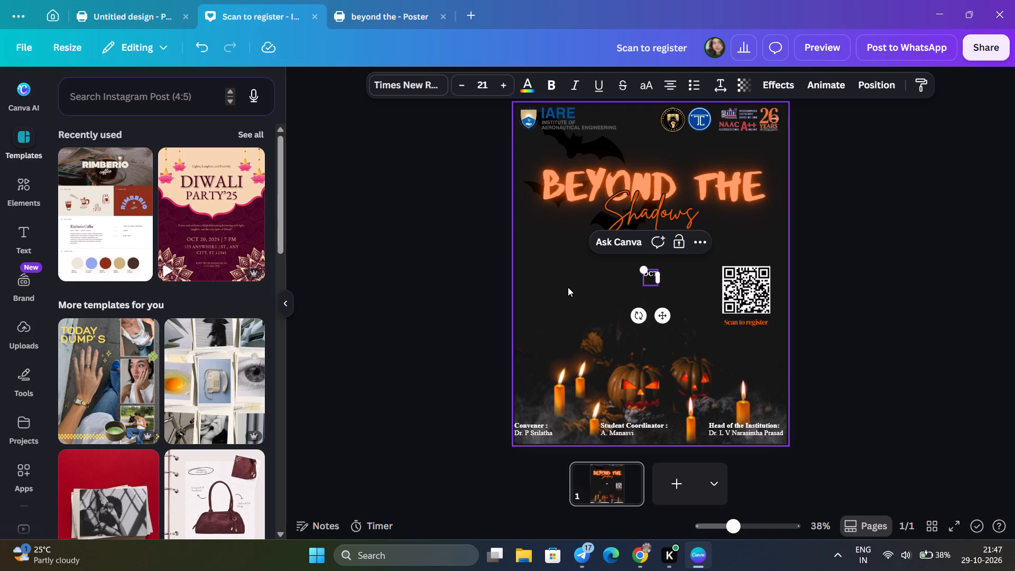
pyautogui.write('#!')
pyautogui.press('BackSpace')
pyautogui.press('BackSpace')
pyautogui.write('312')
pyautogui.press('BackSpace')
pyautogui.write('st')
pyautogui.press('Return')
pyautogui.press('BackSpace')
pyautogui.press('BackSpace')
pyautogui.press('BackSpace')
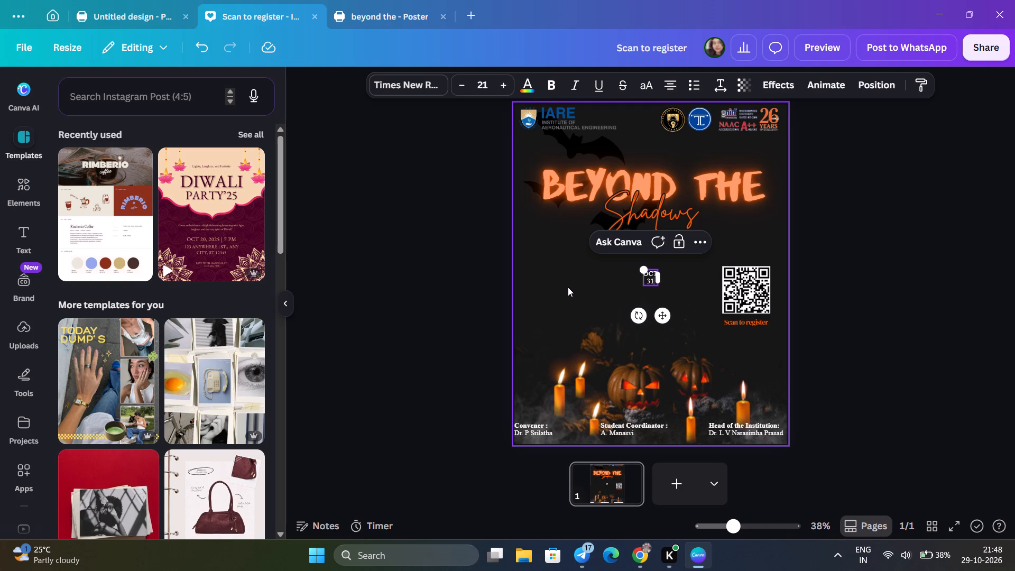
pyautogui.click(852, 364)
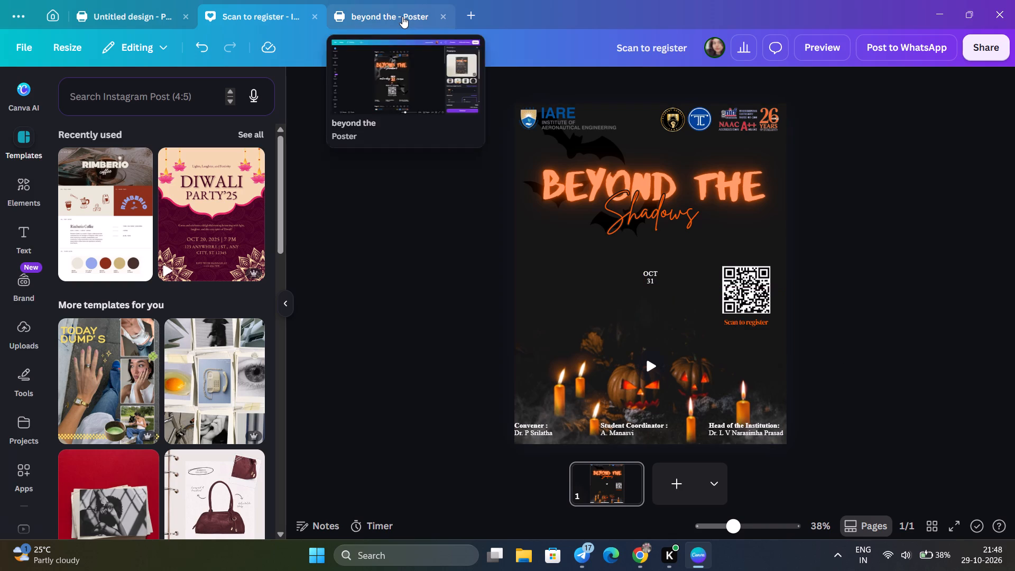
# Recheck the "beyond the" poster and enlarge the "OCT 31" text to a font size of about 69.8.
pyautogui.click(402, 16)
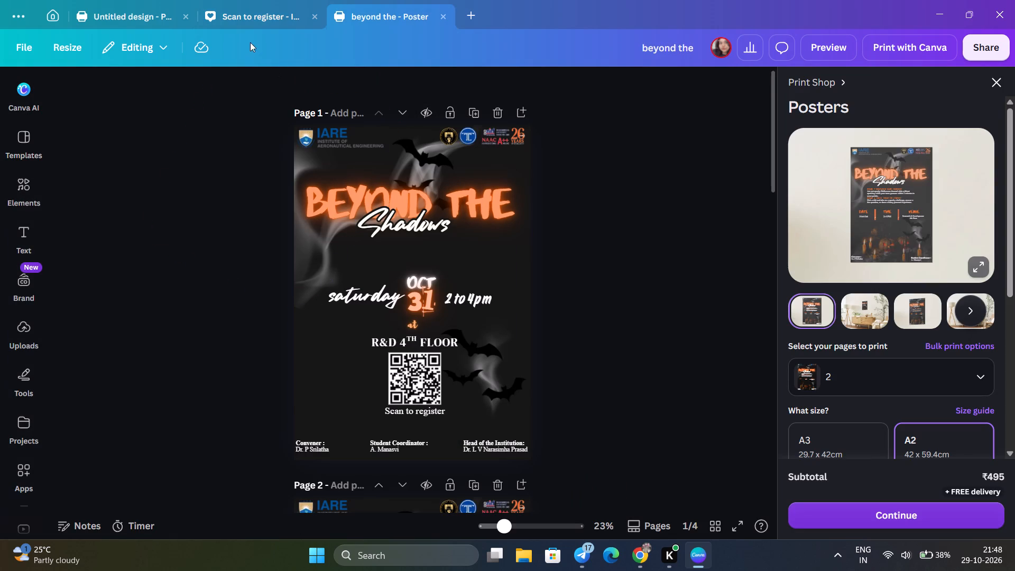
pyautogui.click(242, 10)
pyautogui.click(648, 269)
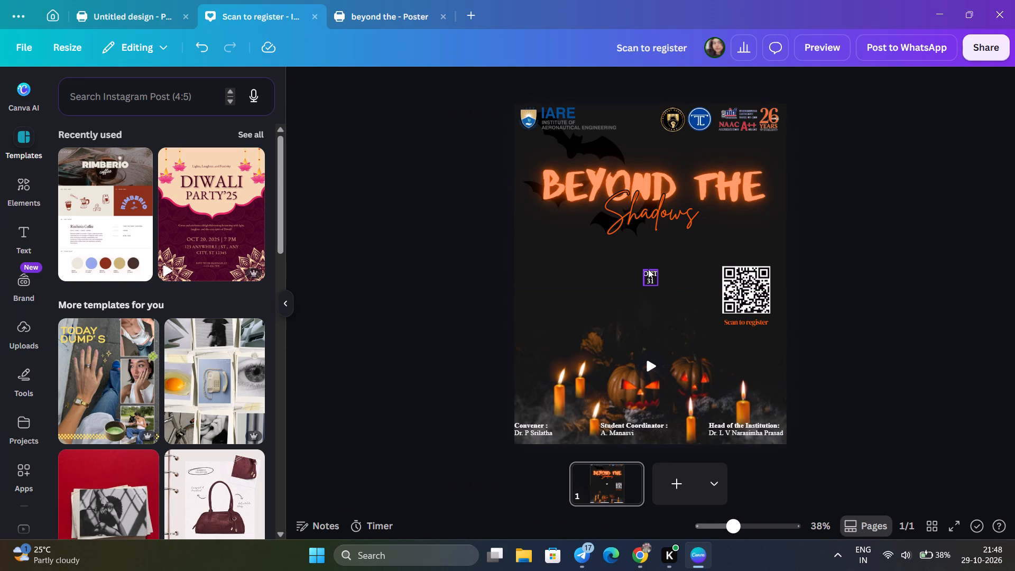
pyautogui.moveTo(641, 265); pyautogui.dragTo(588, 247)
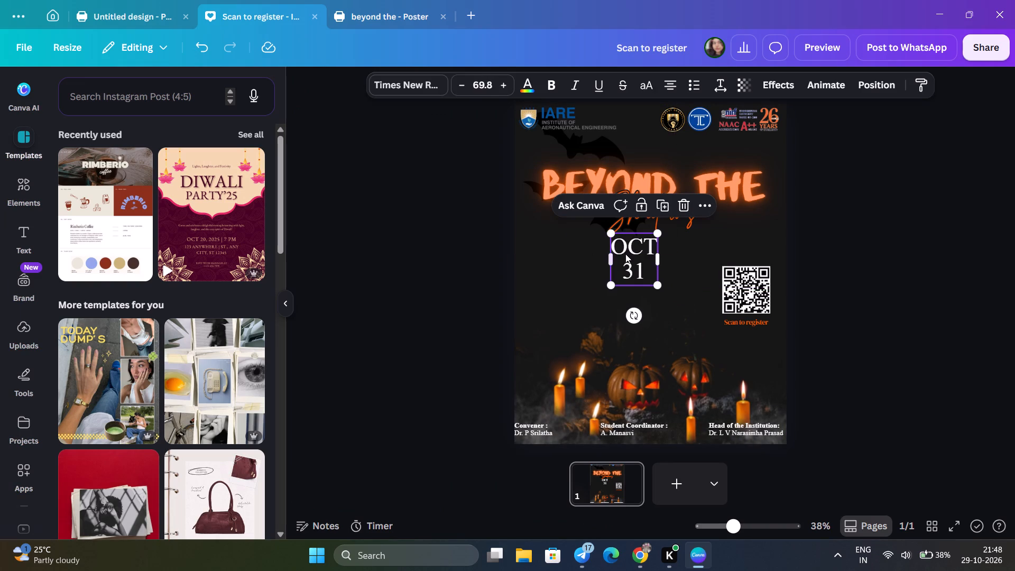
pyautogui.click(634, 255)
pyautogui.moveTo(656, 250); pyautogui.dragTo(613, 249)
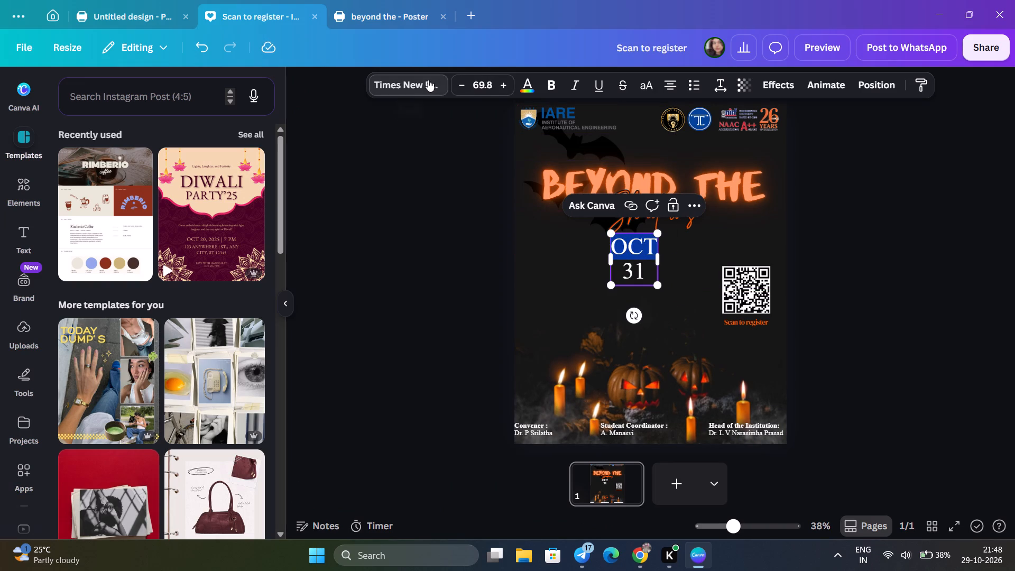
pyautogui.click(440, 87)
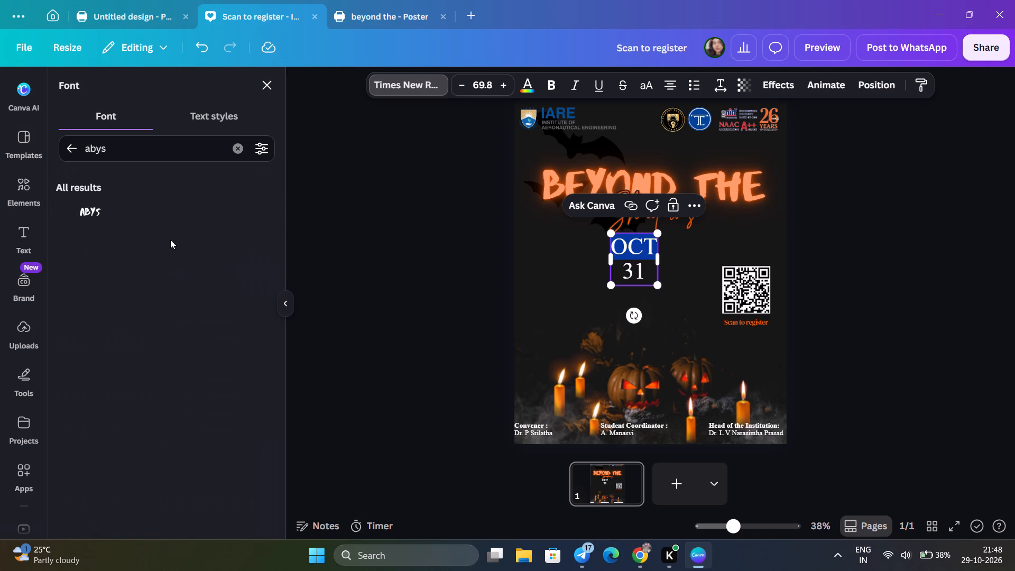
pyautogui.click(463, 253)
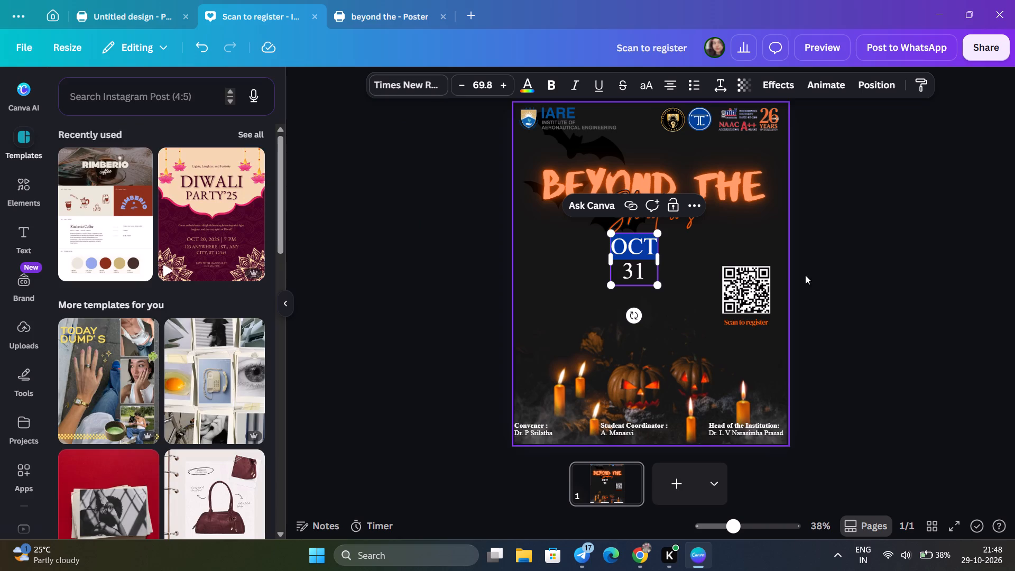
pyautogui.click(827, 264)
# Resize the "OCT 31" text to a font size of about 42.5 and centre it horizontally just below "Shadows".
pyautogui.click(629, 257)
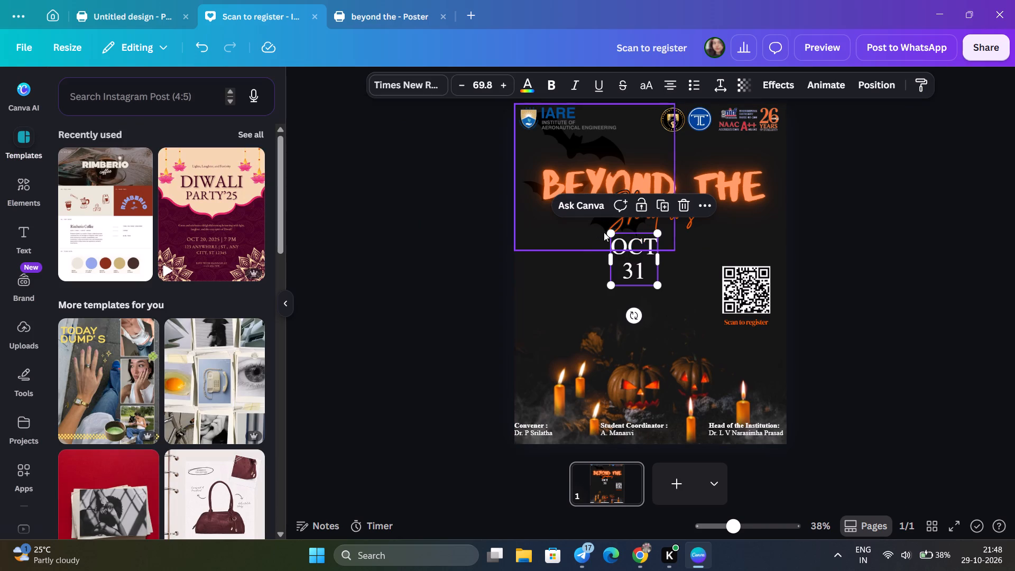
pyautogui.moveTo(613, 236); pyautogui.dragTo(635, 254)
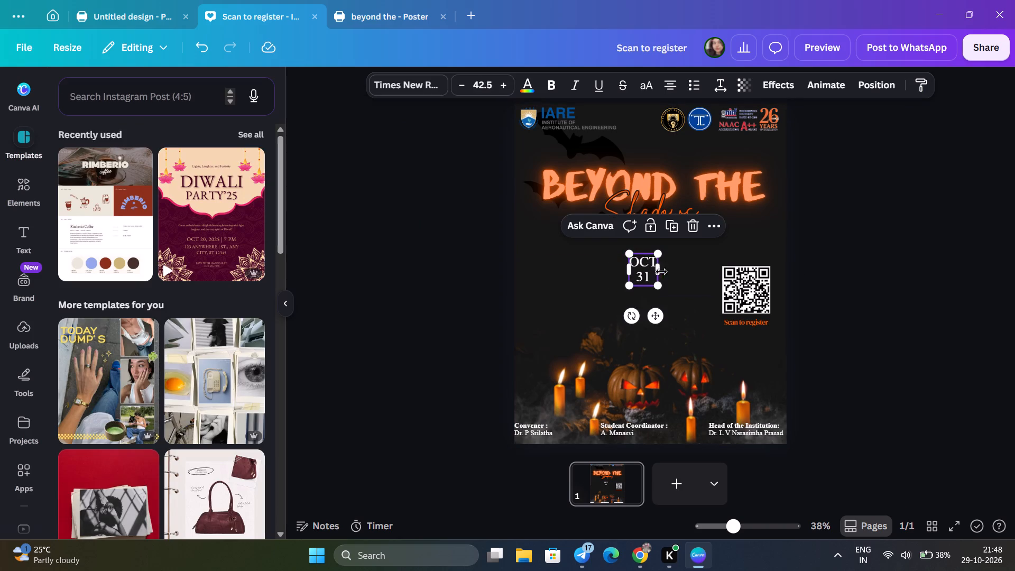
pyautogui.click(650, 273)
pyautogui.click(842, 245)
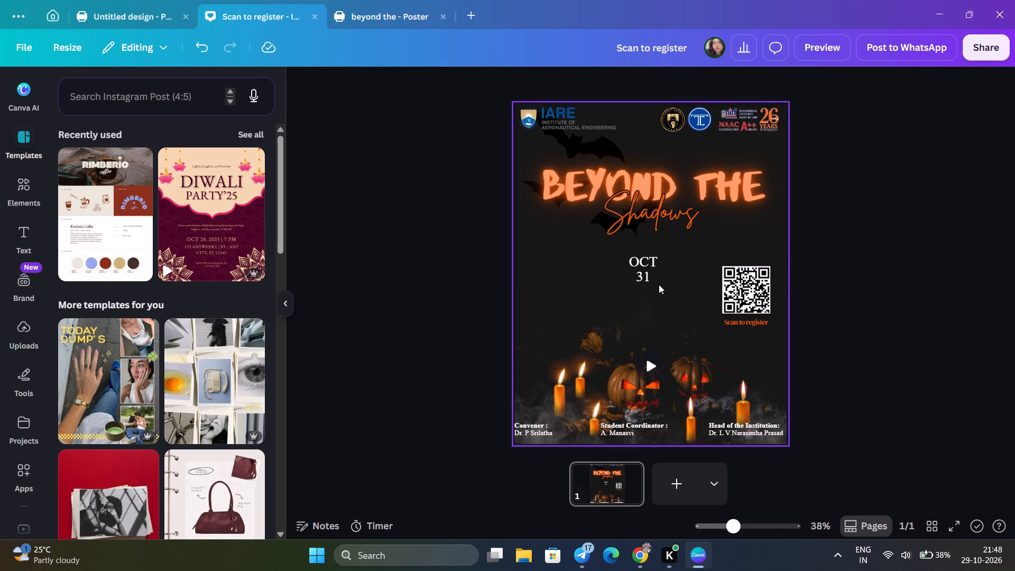
pyautogui.moveTo(640, 280); pyautogui.dragTo(648, 264)
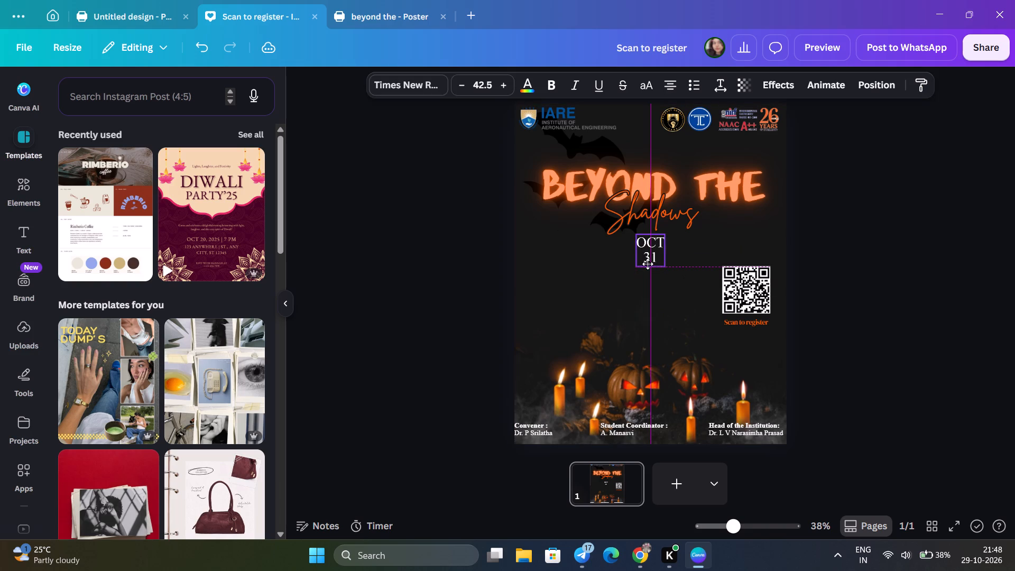
pyautogui.moveTo(648, 264); pyautogui.dragTo(649, 264)
# Ungroup the date texts on the "beyond the" poster to check their styling, and set the post's word "OCT" to the Abys font.
pyautogui.click(650, 250)
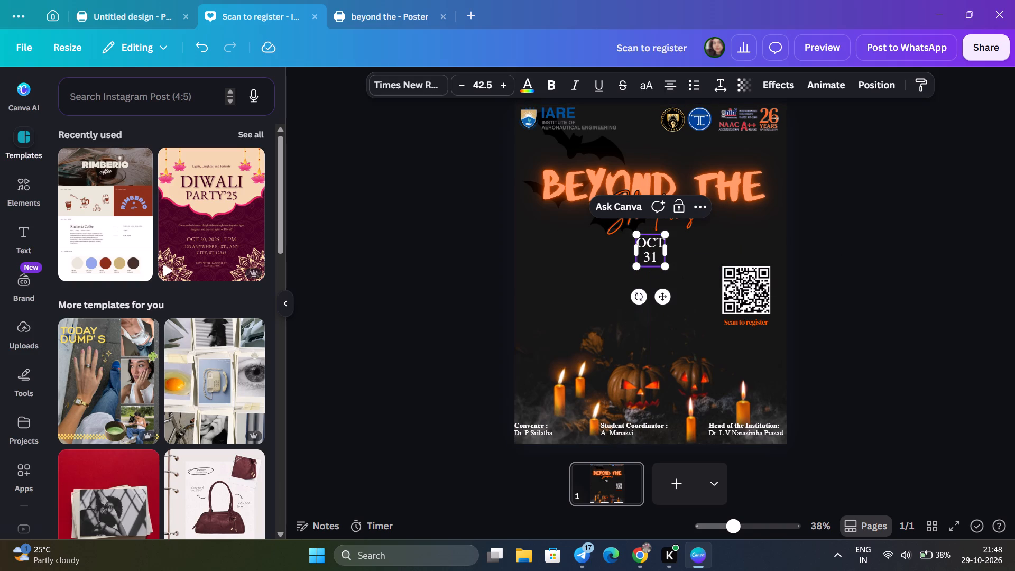
pyautogui.click(652, 245)
pyautogui.moveTo(642, 243); pyautogui.dragTo(659, 243)
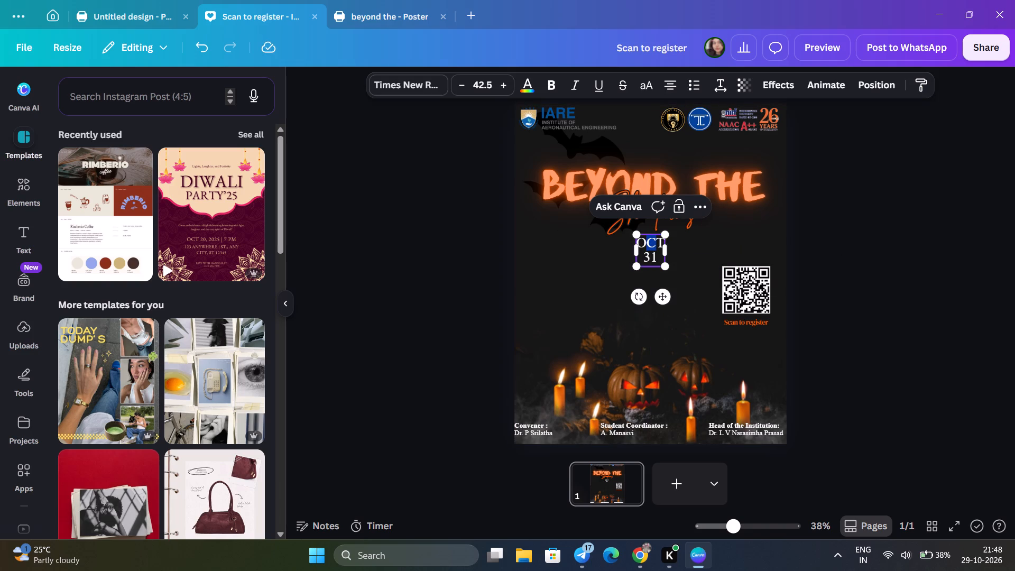
pyautogui.moveTo(659, 243); pyautogui.dragTo(660, 243)
pyautogui.click(660, 243)
pyautogui.moveTo(663, 243); pyautogui.dragTo(659, 243)
pyautogui.moveTo(659, 243); pyautogui.dragTo(641, 245)
pyautogui.click(404, 26)
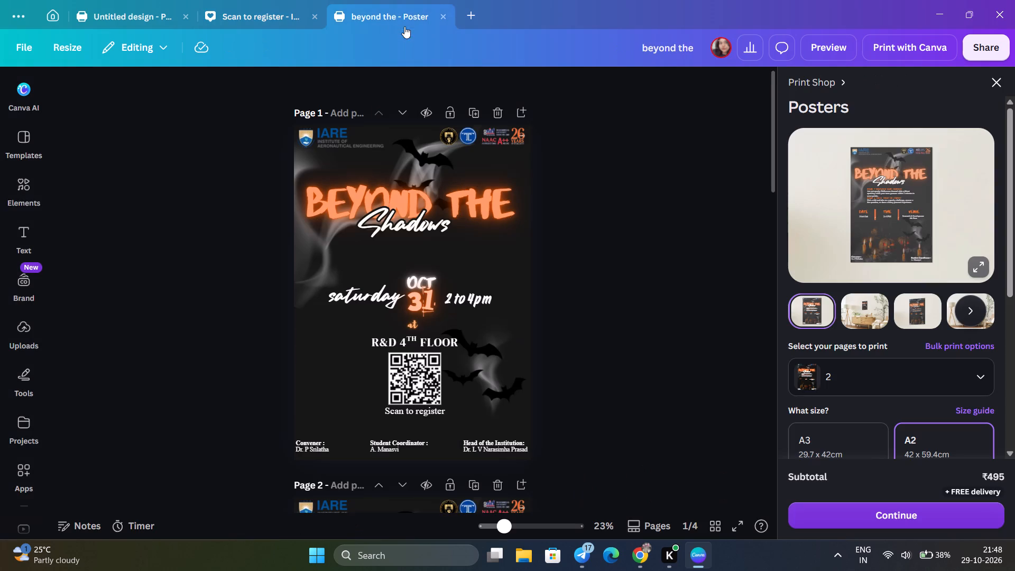
pyautogui.click(421, 301)
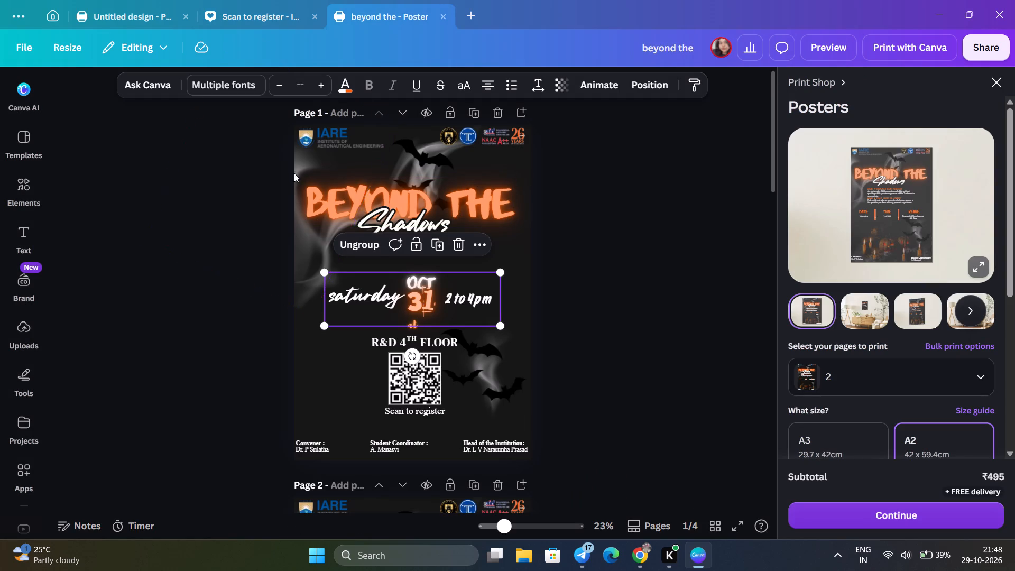
pyautogui.click(373, 247)
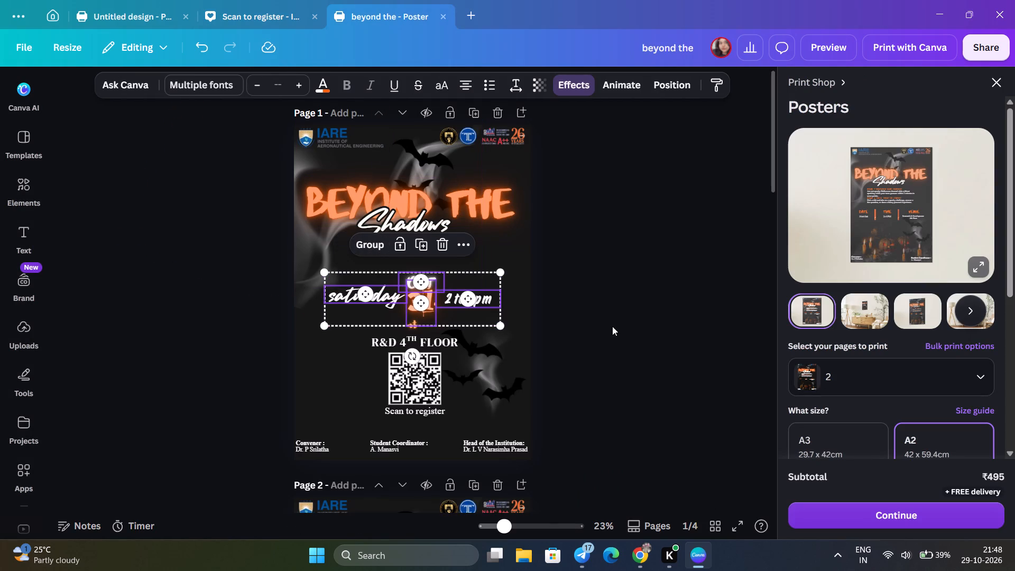
pyautogui.click(612, 326)
pyautogui.click(430, 278)
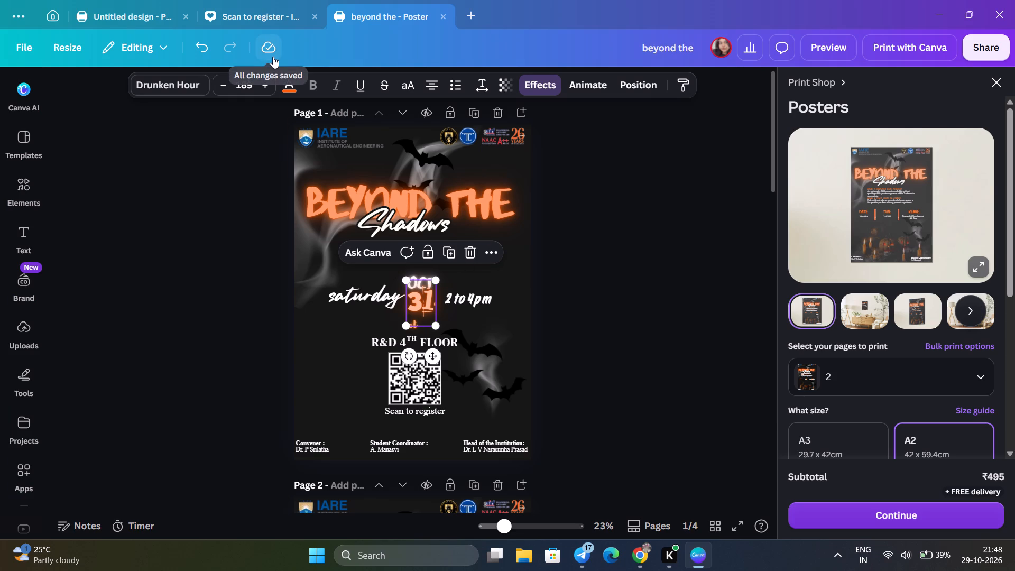
pyautogui.click(263, 24)
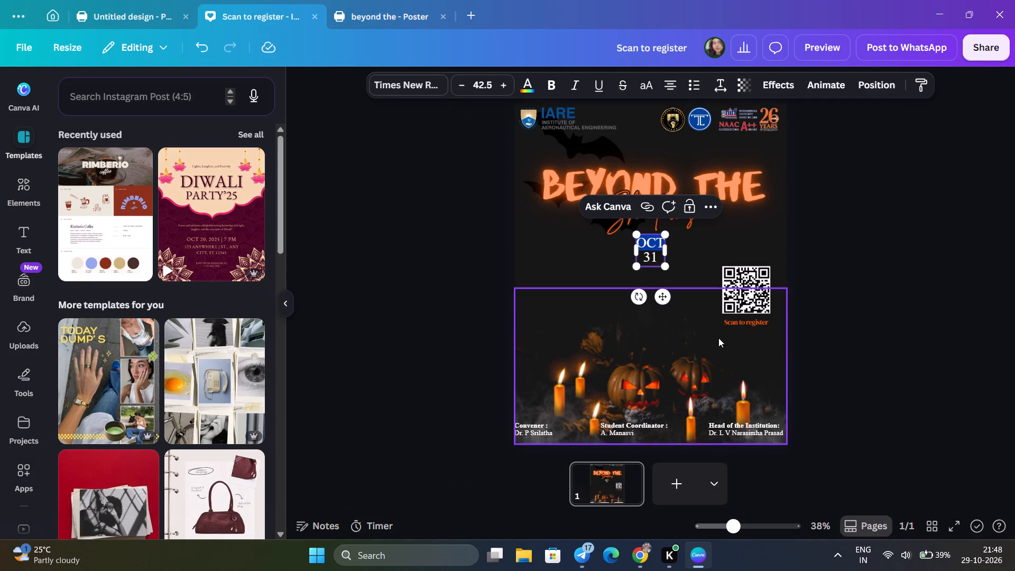
pyautogui.click(428, 77)
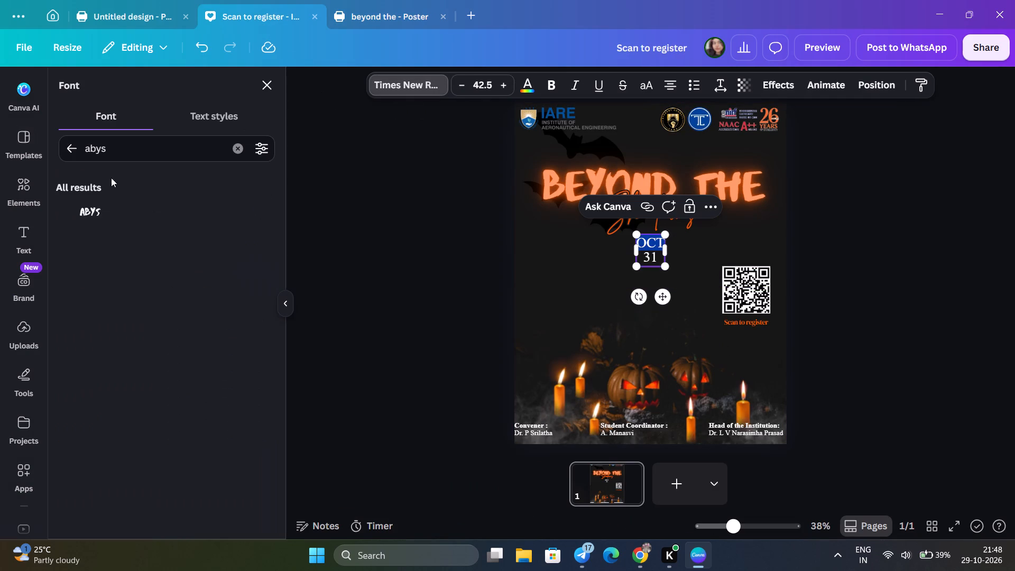
pyautogui.click(94, 205)
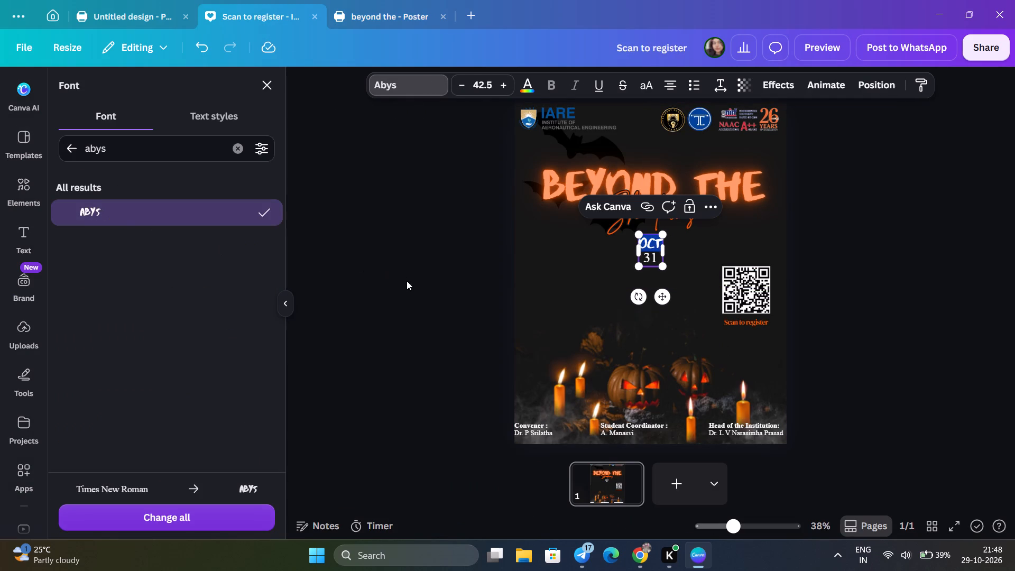
pyautogui.click(826, 271)
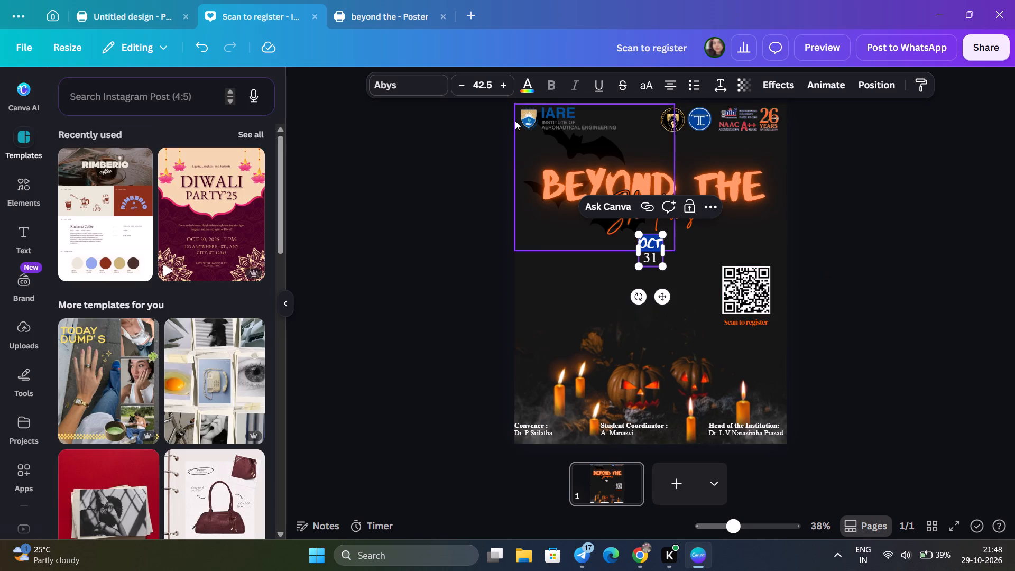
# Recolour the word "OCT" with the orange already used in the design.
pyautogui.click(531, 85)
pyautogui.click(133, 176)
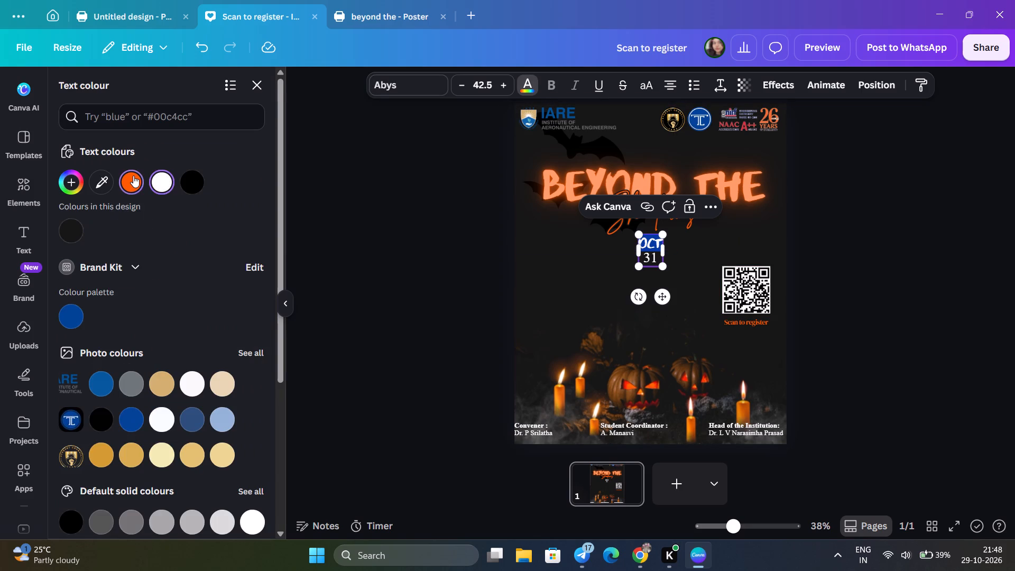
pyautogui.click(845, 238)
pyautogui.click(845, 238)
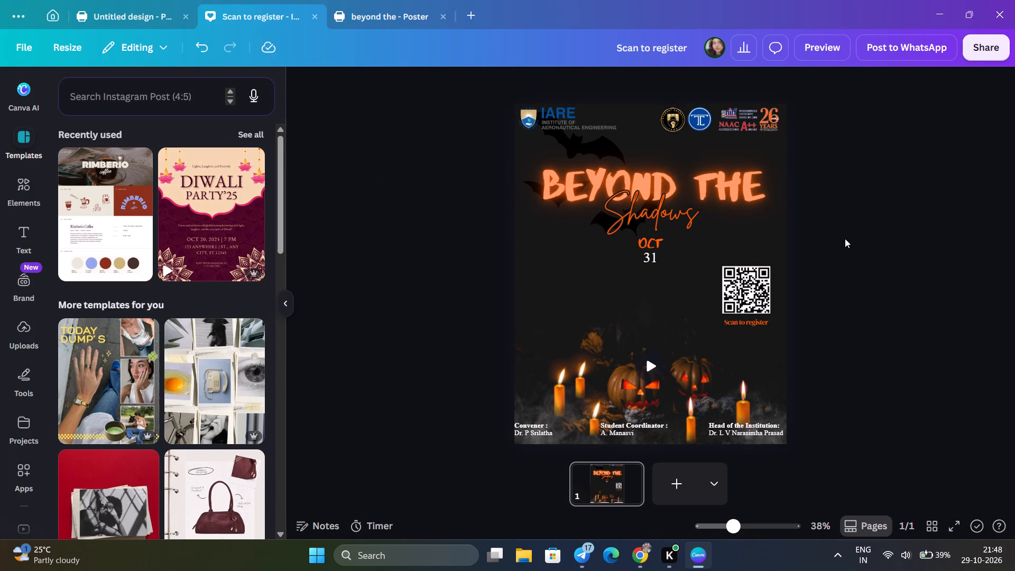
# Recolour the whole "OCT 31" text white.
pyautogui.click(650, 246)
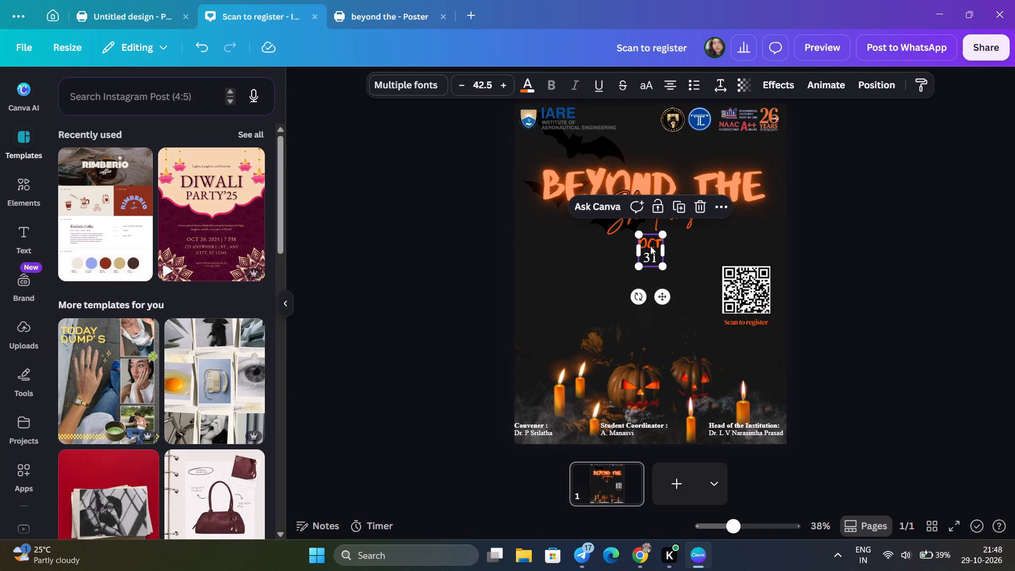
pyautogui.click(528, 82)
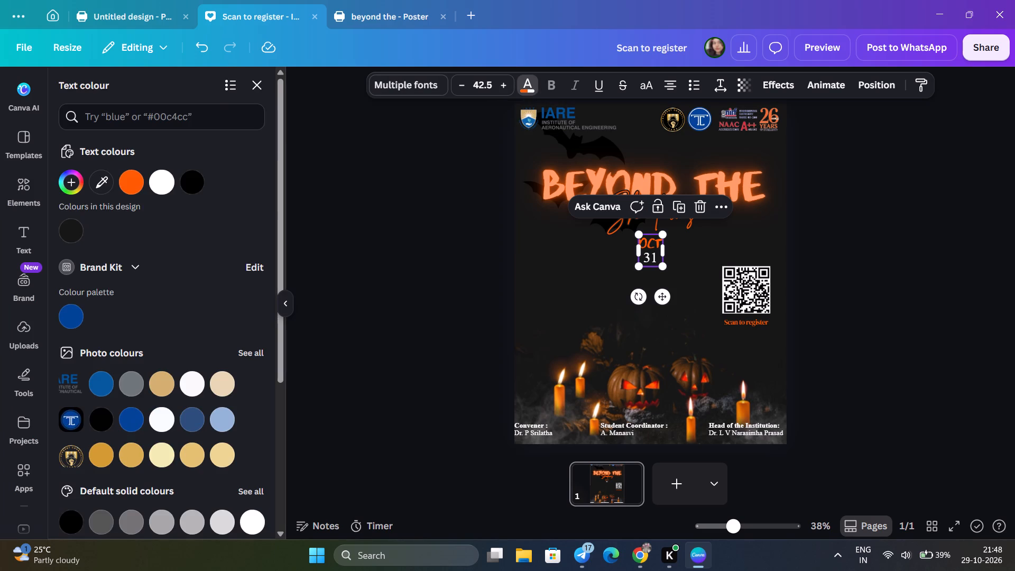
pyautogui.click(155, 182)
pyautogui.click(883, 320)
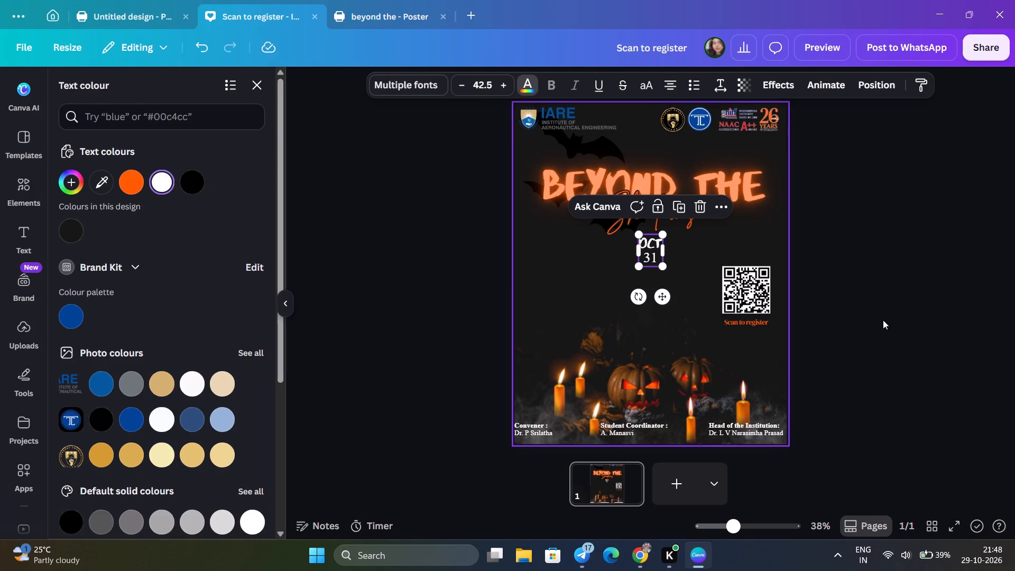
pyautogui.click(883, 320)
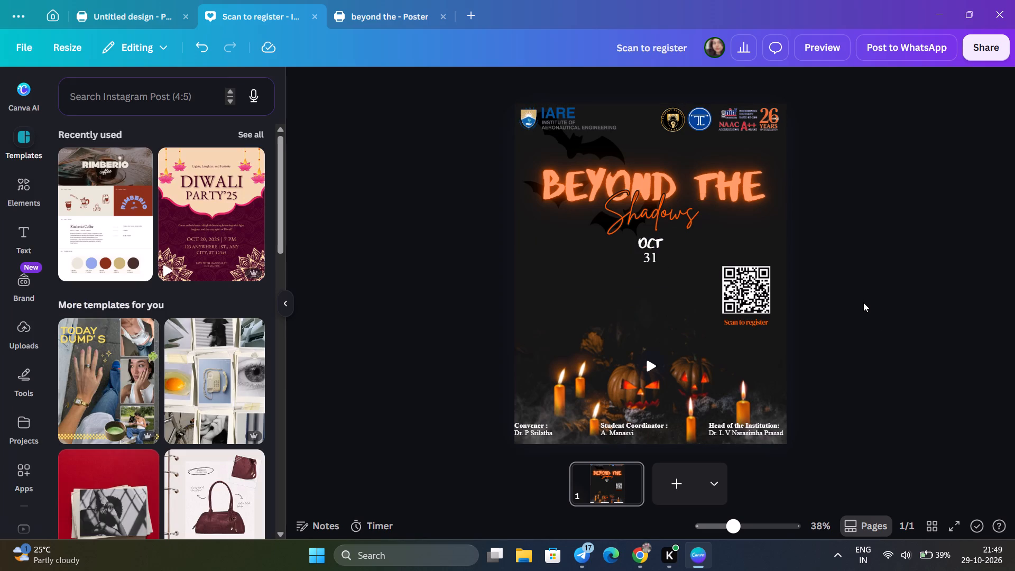
# Add a text reading "Saturday" and place it to the left of the "OCT 31" date, vertically centred on it.
pyautogui.press('t')
pyautogui.write('Sa')
pyautogui.write('turday')
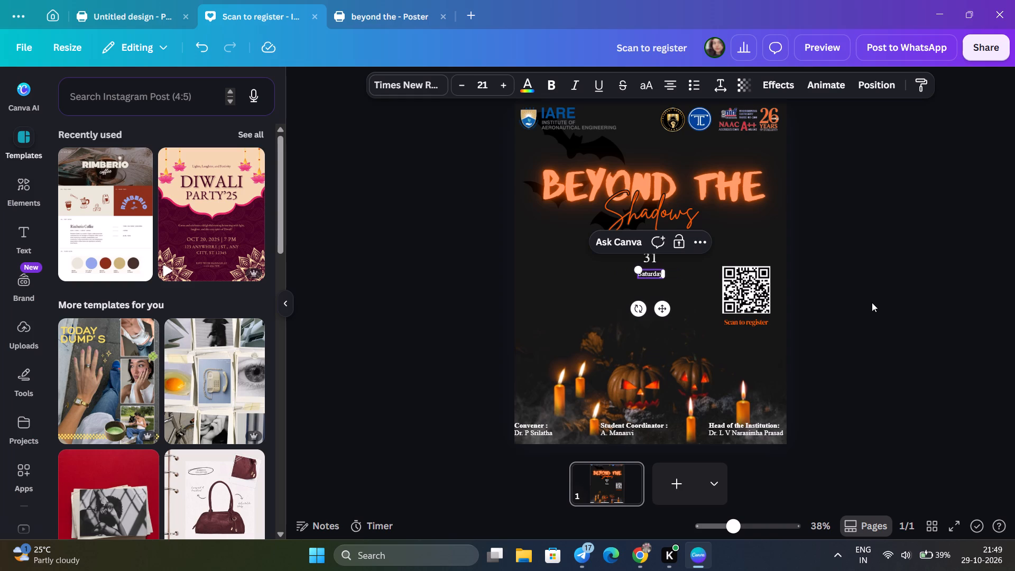
pyautogui.click(870, 300)
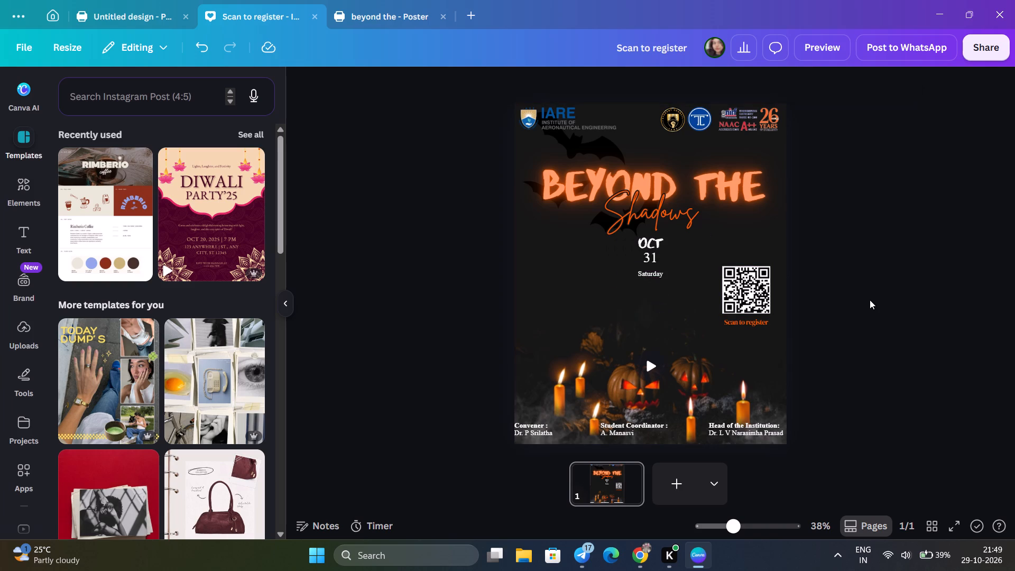
pyautogui.moveTo(654, 274); pyautogui.dragTo(617, 249)
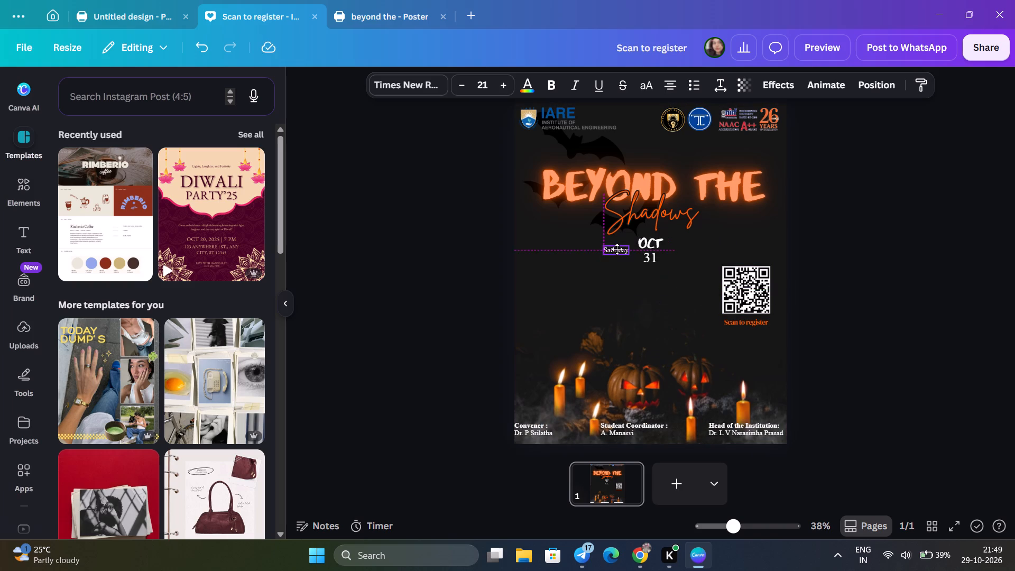
pyautogui.moveTo(617, 249); pyautogui.dragTo(616, 251)
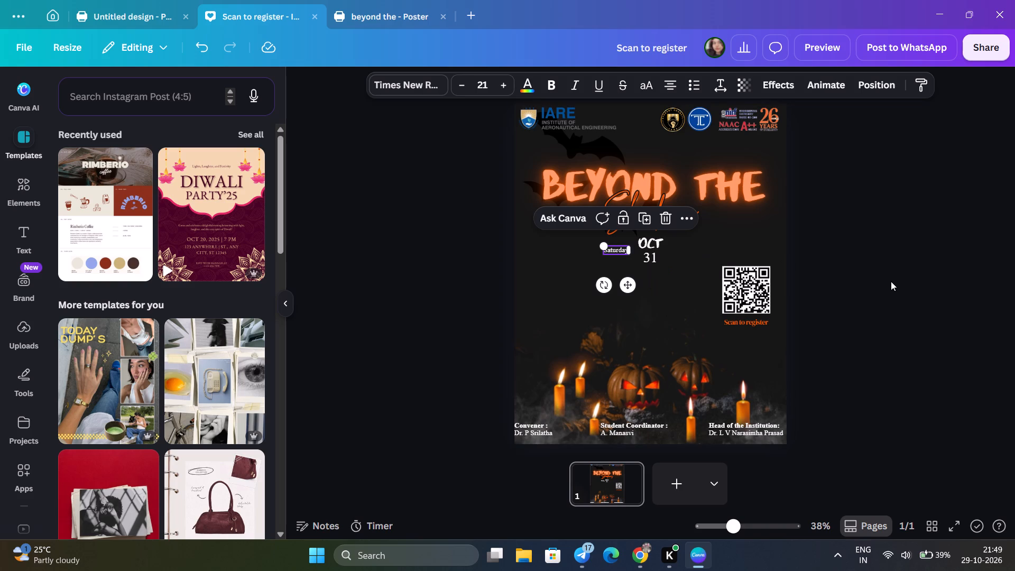
pyautogui.click(891, 281)
# Check the event time on the "beyond the" poster and add a text reading "2 - 4 PM" to the post.
pyautogui.click(365, 12)
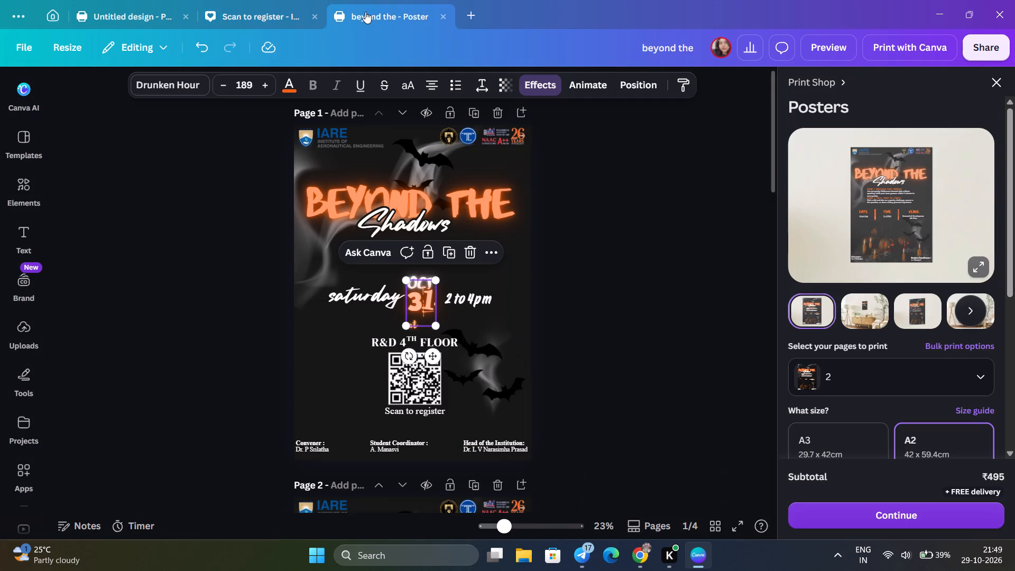
pyautogui.click(257, 26)
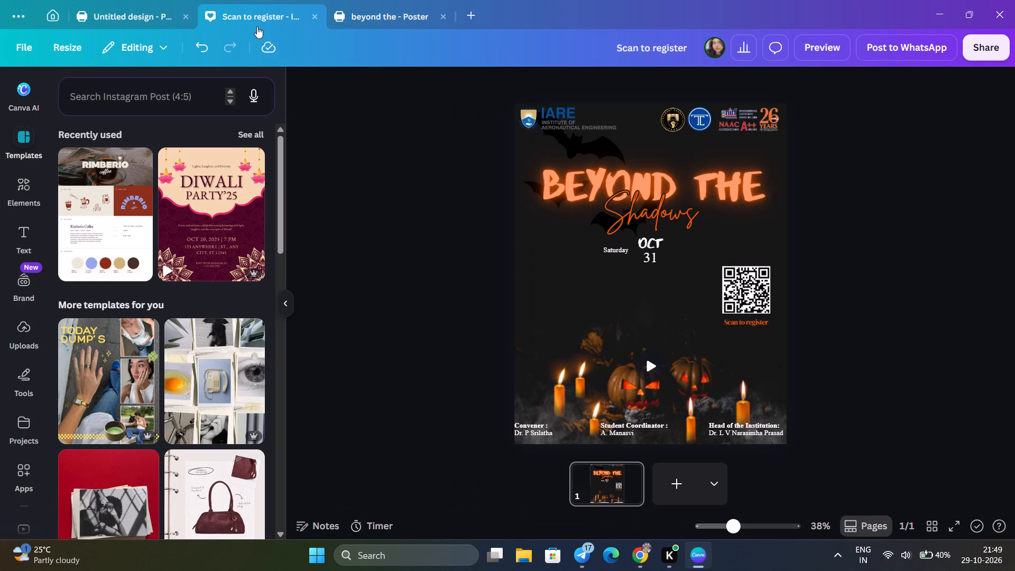
pyautogui.press('t')
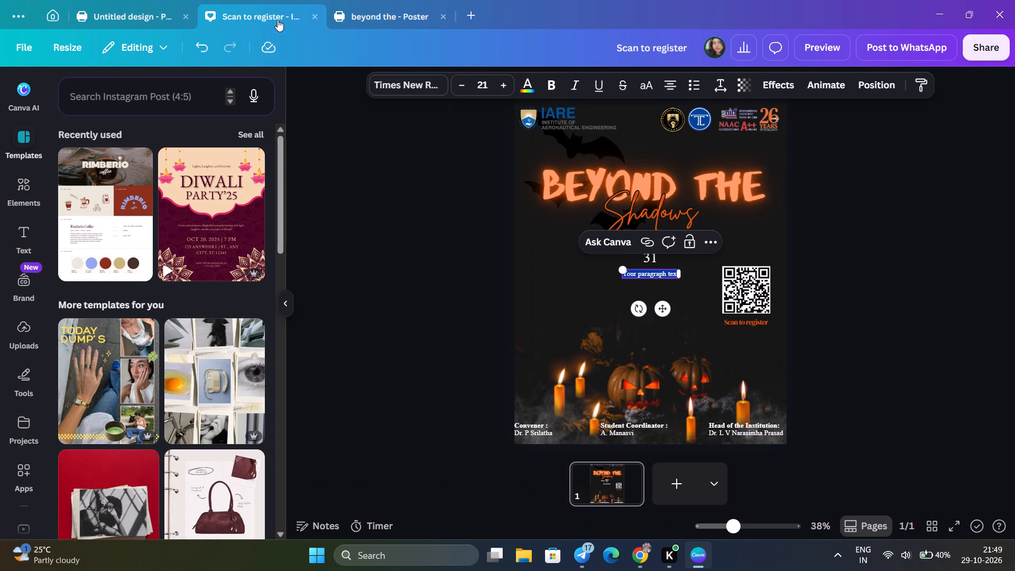
pyautogui.press('2')
pyautogui.write('-4')
pyautogui.press('space')
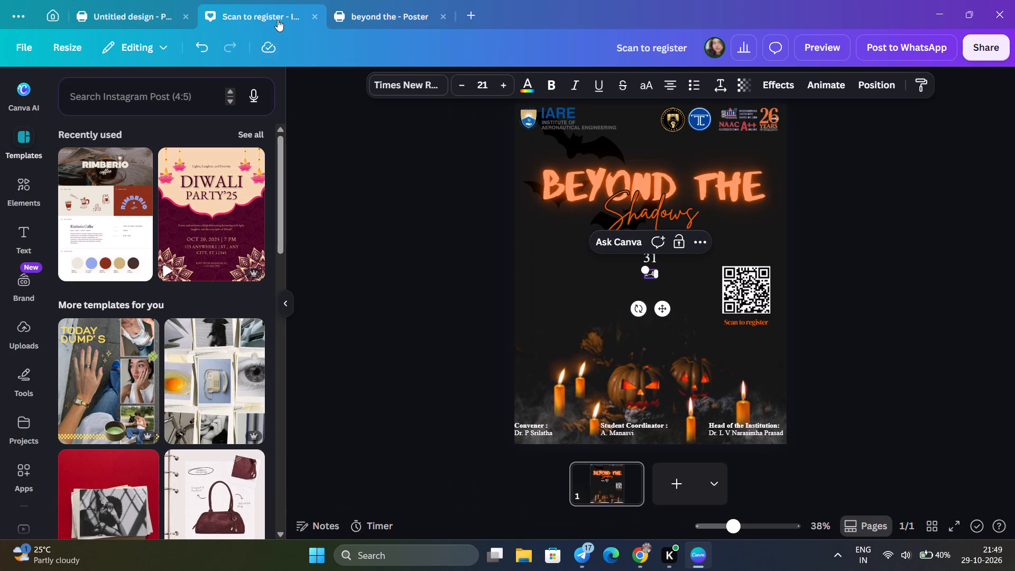
pyautogui.press('BackSpace')
pyautogui.press('BackSpace')
pyautogui.press('BackSpace')
pyautogui.press('space')
pyautogui.write('-')
pyautogui.press('space')
pyautogui.write('4')
pyautogui.press('space')
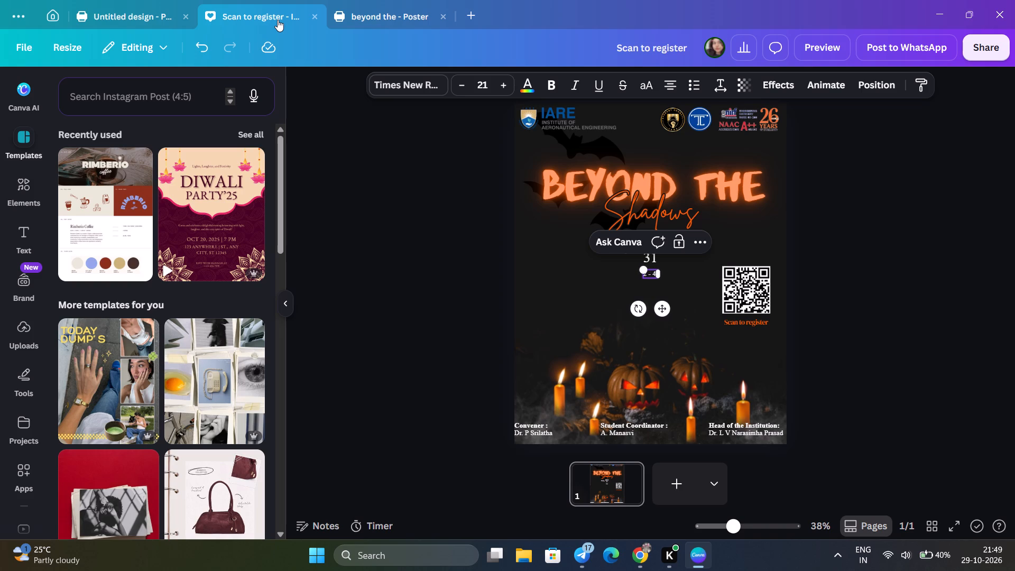
pyautogui.write('PP')
pyautogui.press('BackSpace')
pyautogui.press('BackSpace')
pyautogui.press('BackSpace')
pyautogui.press('BackSpace')
pyautogui.press('BackSpace')
pyautogui.press('BackSpace')
pyautogui.hotkey('shift', '_')
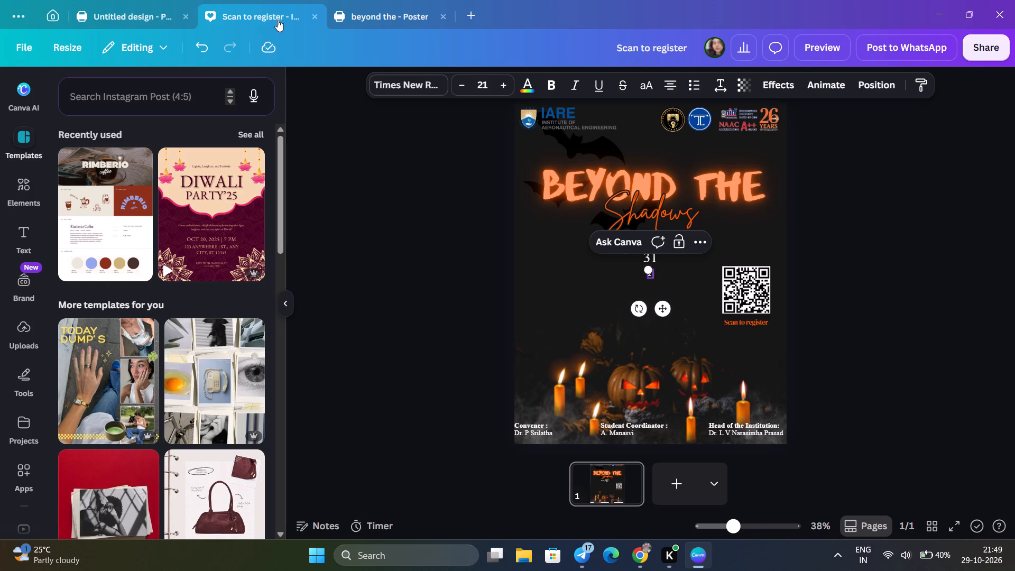
pyautogui.press('BackSpace')
pyautogui.press('-')
pyautogui.press('space')
pyautogui.write('4')
pyautogui.press('space')
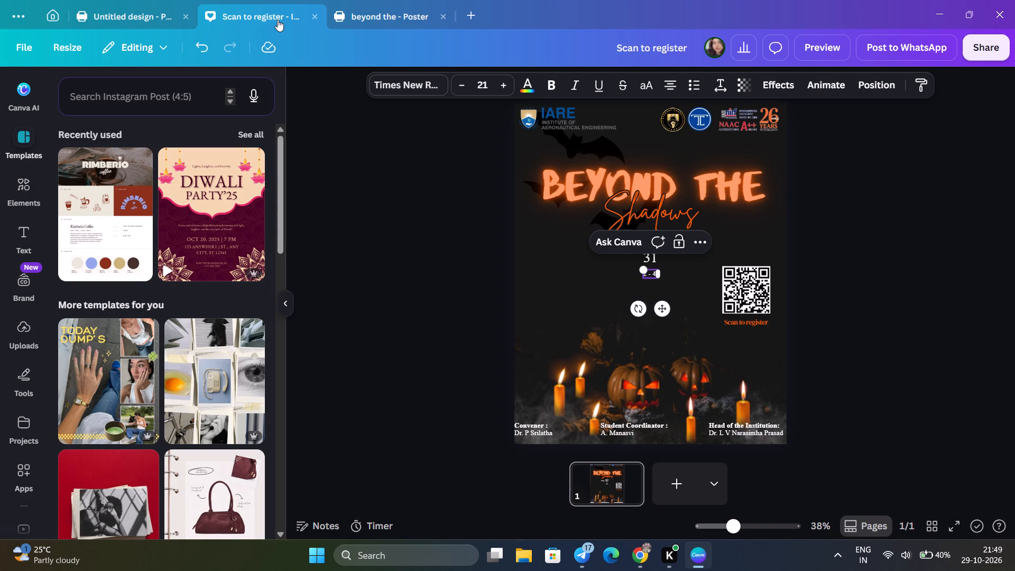
pyautogui.write('PM')
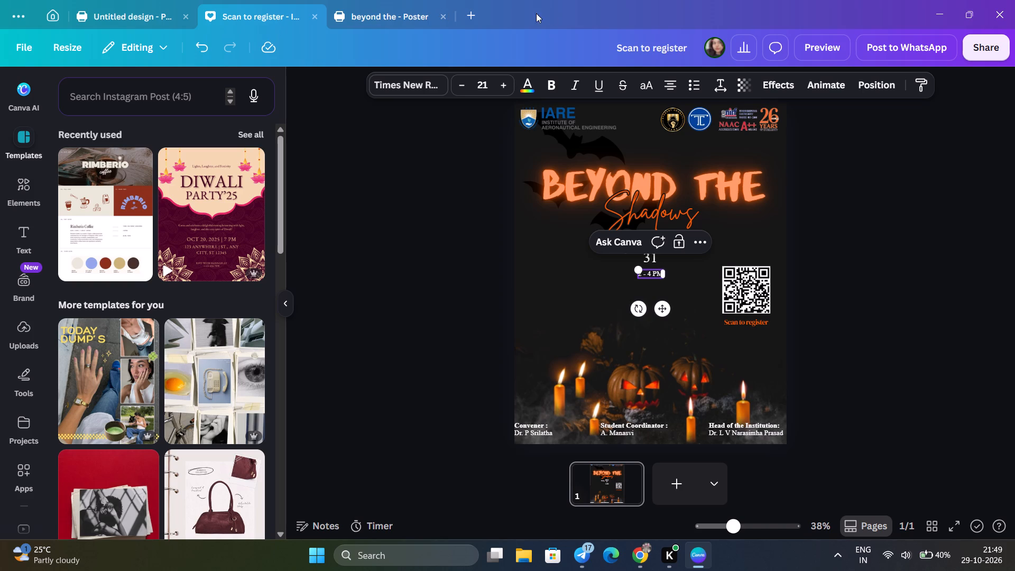
pyautogui.click(833, 160)
# Move the "2 - 4 PM" text to the right of the date, level with "Saturday".
pyautogui.moveTo(643, 279); pyautogui.dragTo(653, 272)
pyautogui.moveTo(653, 272); pyautogui.dragTo(690, 251)
pyautogui.click(690, 251)
# Set the "Saturday" text to the Abys font.
pyautogui.click(616, 248)
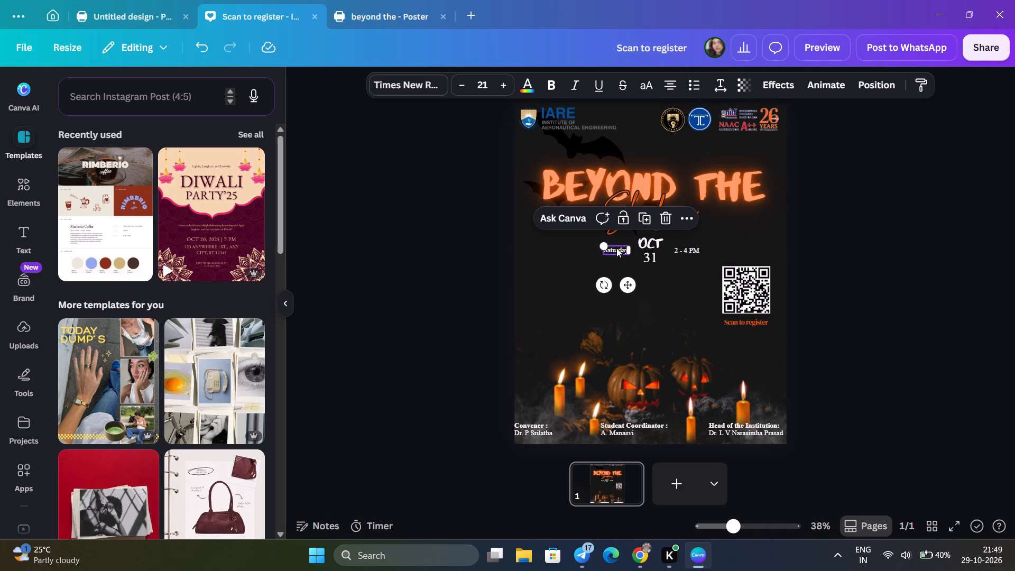
pyautogui.click(430, 80)
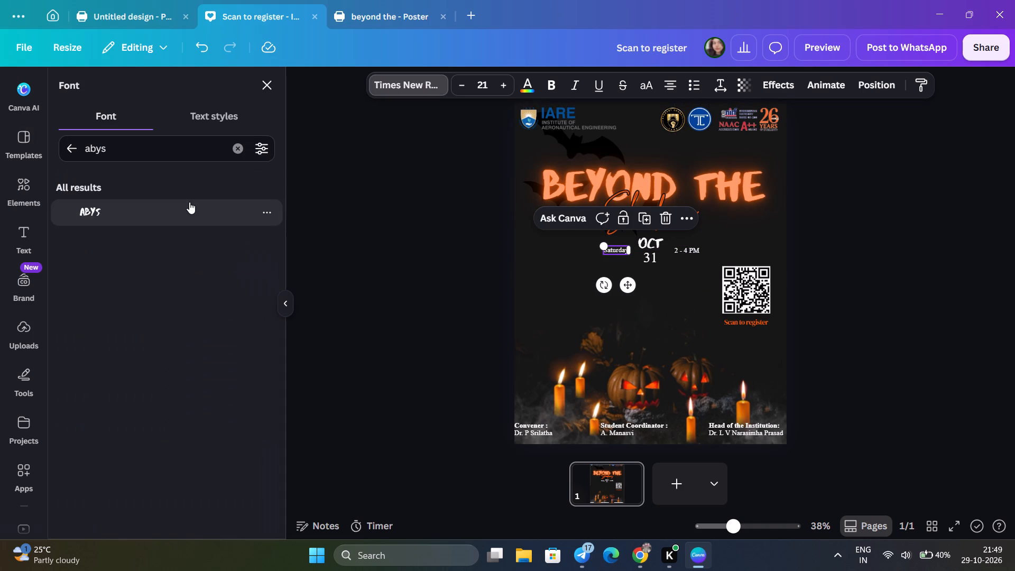
pyautogui.click(189, 202)
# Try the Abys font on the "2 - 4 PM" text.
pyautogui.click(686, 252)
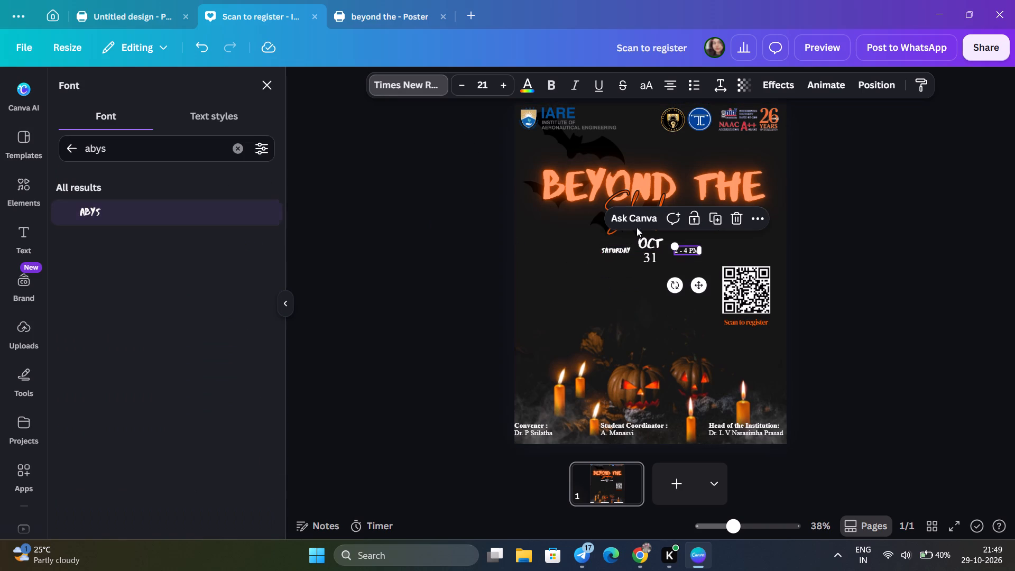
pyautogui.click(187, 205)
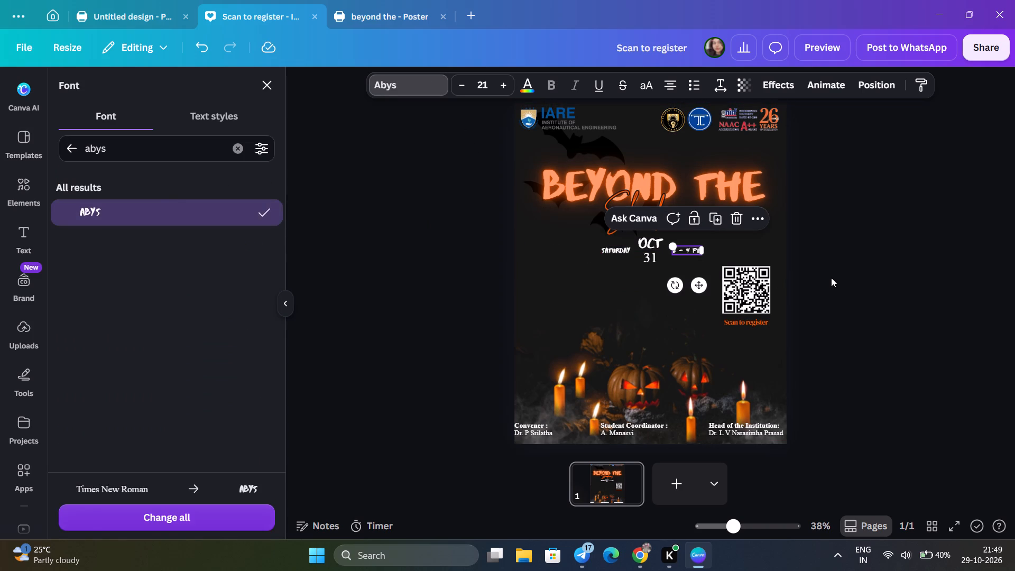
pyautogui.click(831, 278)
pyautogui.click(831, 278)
# Set the "2 - 4 PM" text to the DM Serif Display font.
pyautogui.click(683, 250)
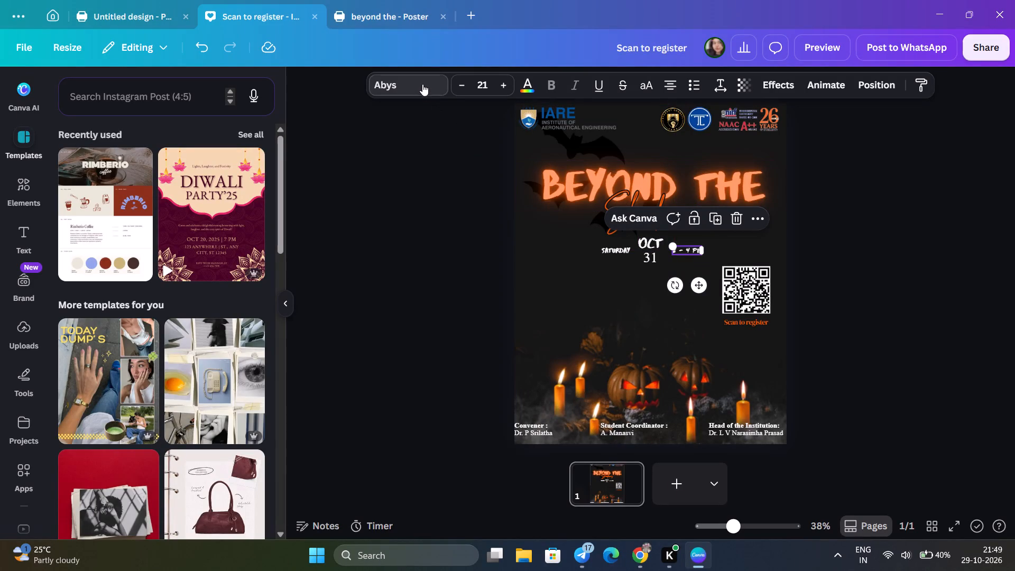
pyautogui.click(422, 83)
pyautogui.click(74, 150)
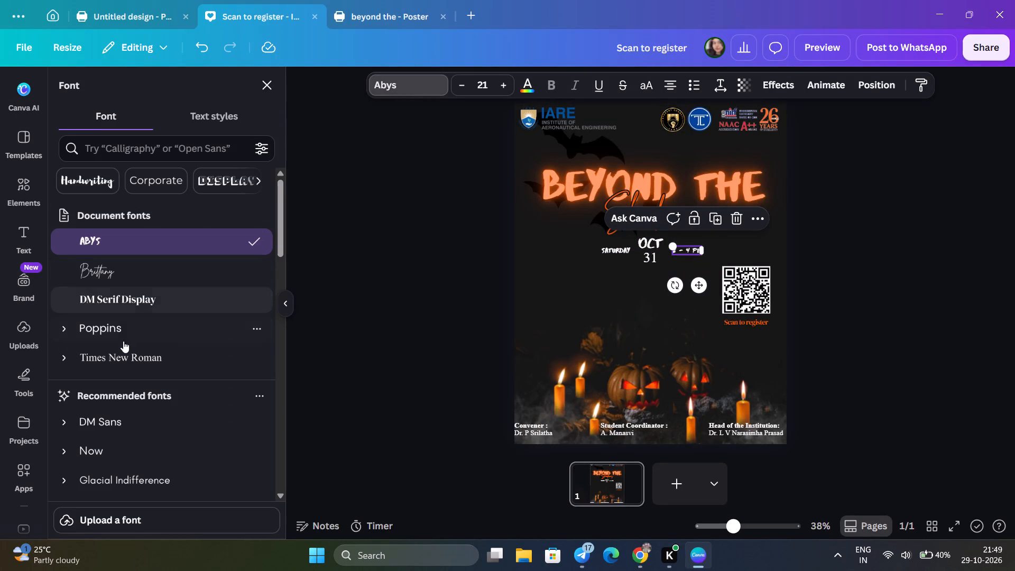
pyautogui.click(143, 307)
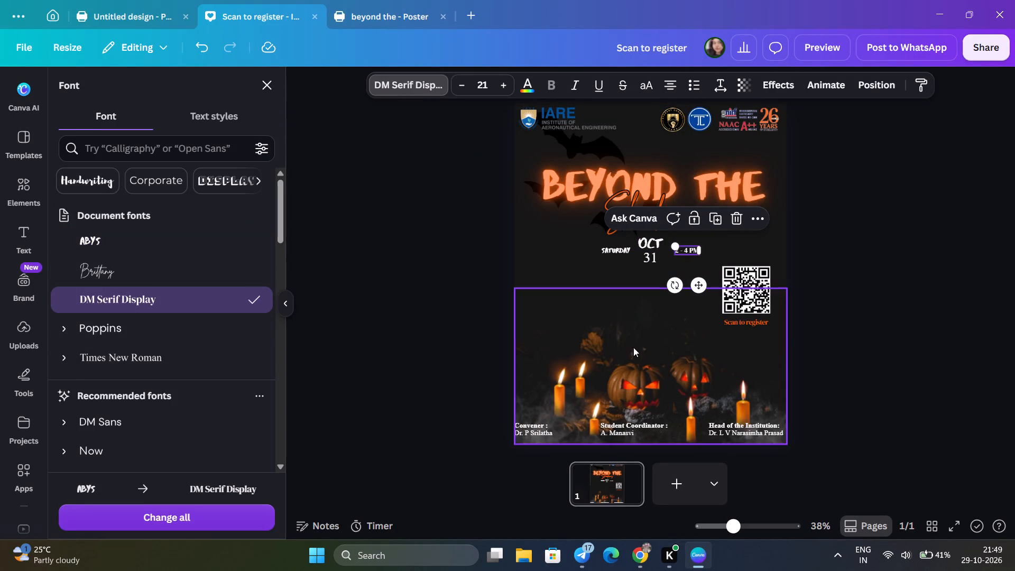
pyautogui.doubleClick(872, 360)
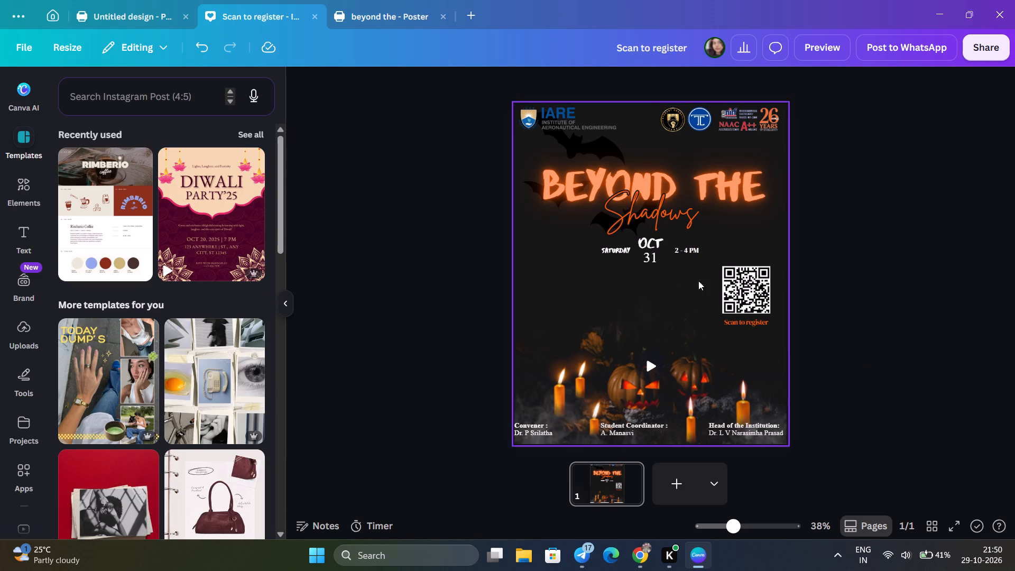
# Try the 70s and Graffiti effects on the "OCT 31" date and settle on the Cosmic effect.
pyautogui.click(657, 249)
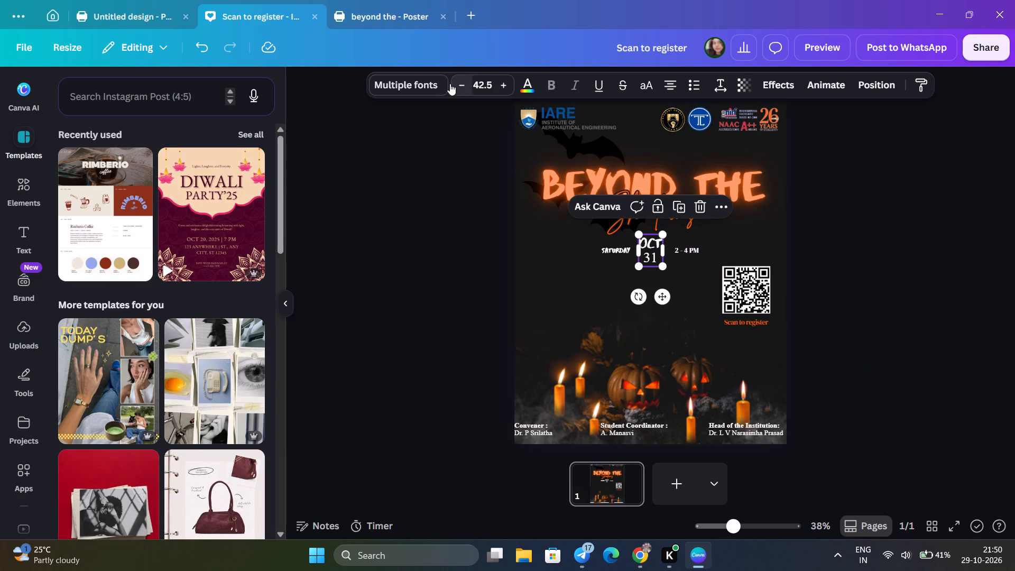
pyautogui.click(420, 90)
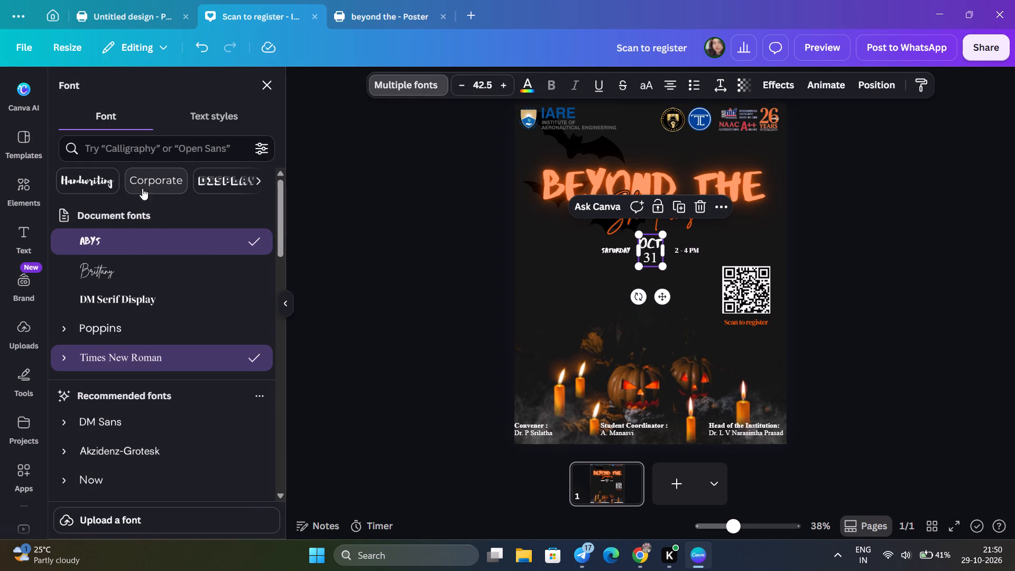
pyautogui.click(789, 79)
pyautogui.scroll(-4, 205, 350)
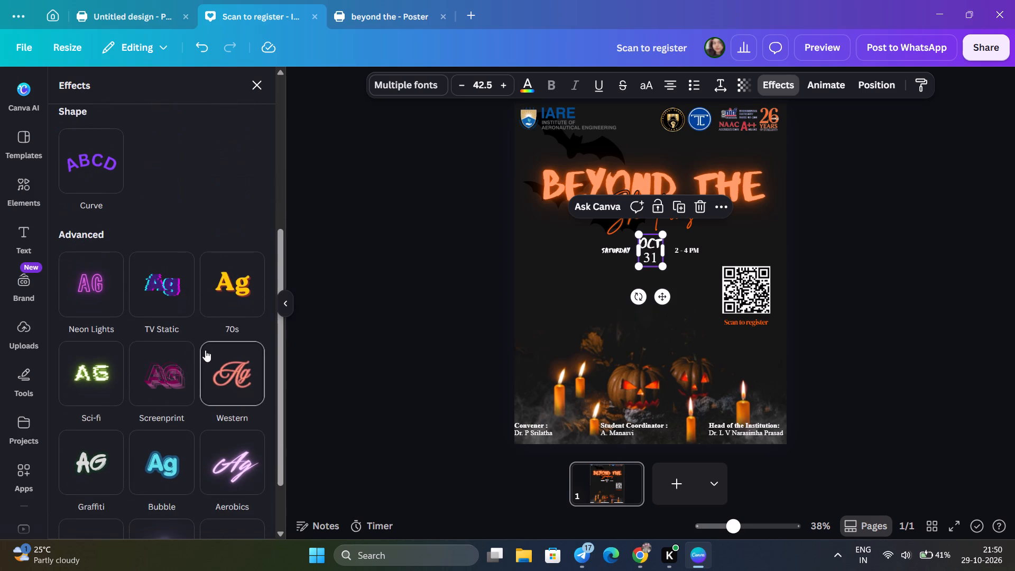
pyautogui.scroll(-1, 209, 248)
pyautogui.click(213, 275)
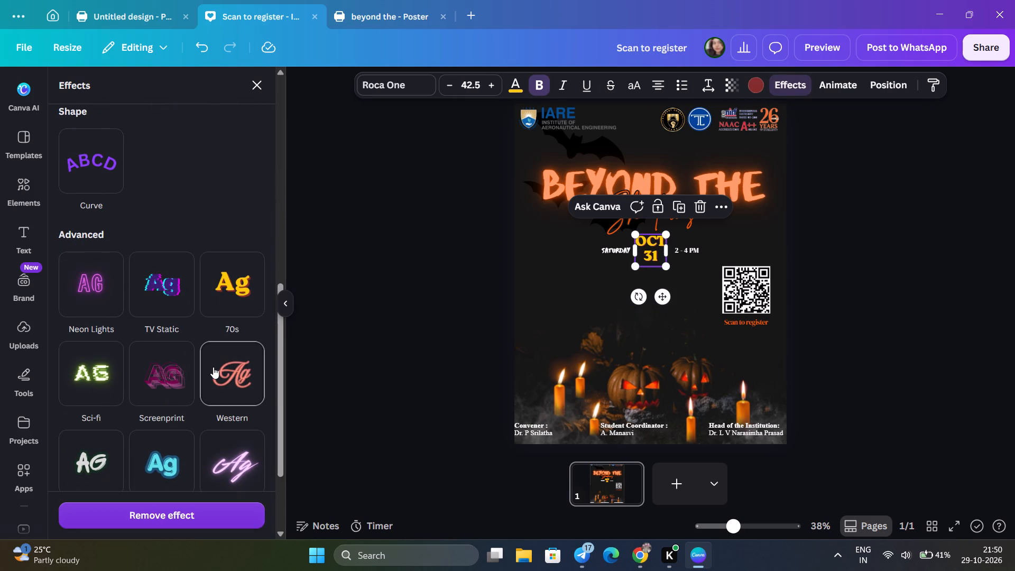
pyautogui.scroll(-4, 213, 367)
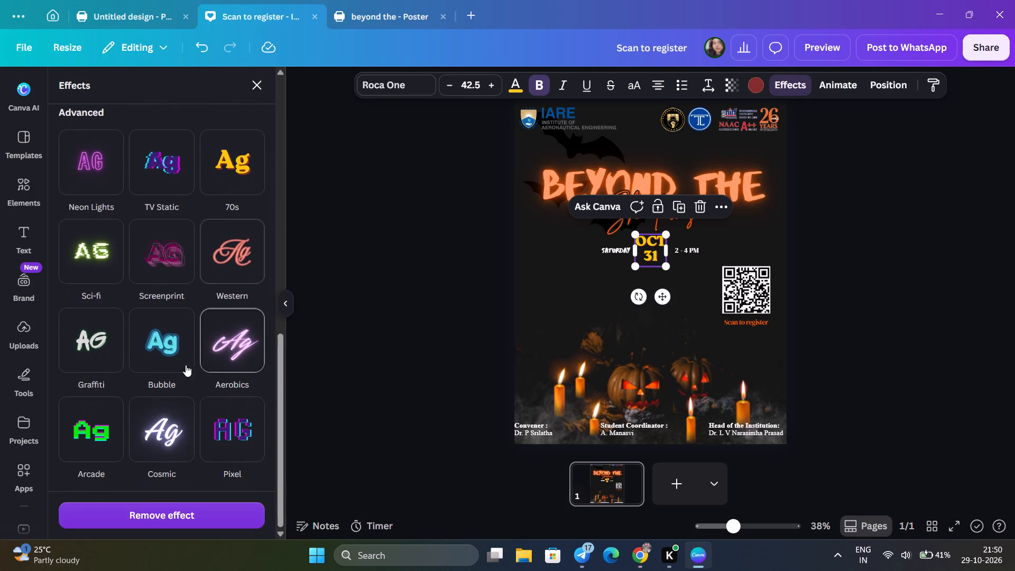
pyautogui.click(123, 365)
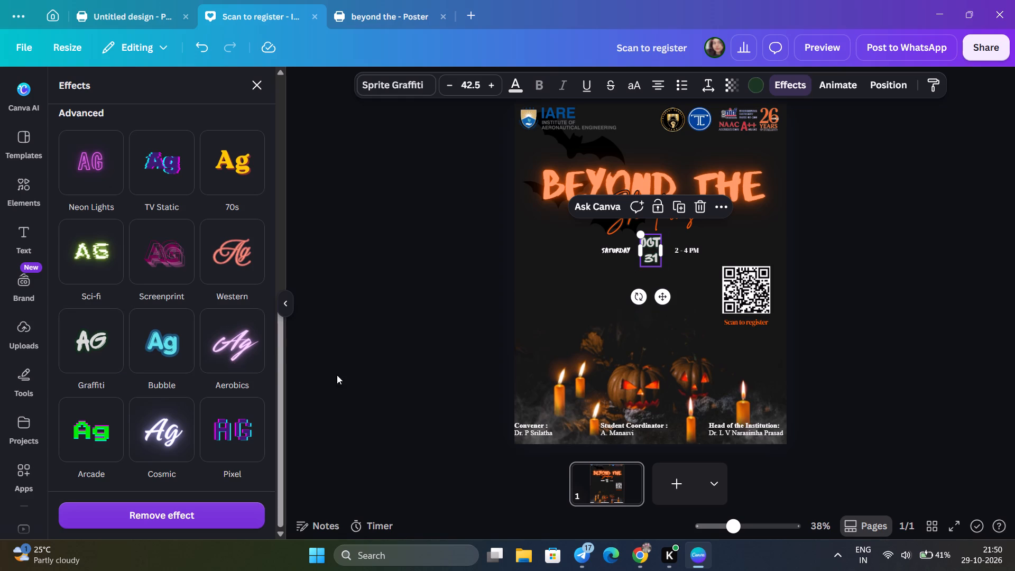
pyautogui.scroll(-1, 236, 468)
pyautogui.click(179, 450)
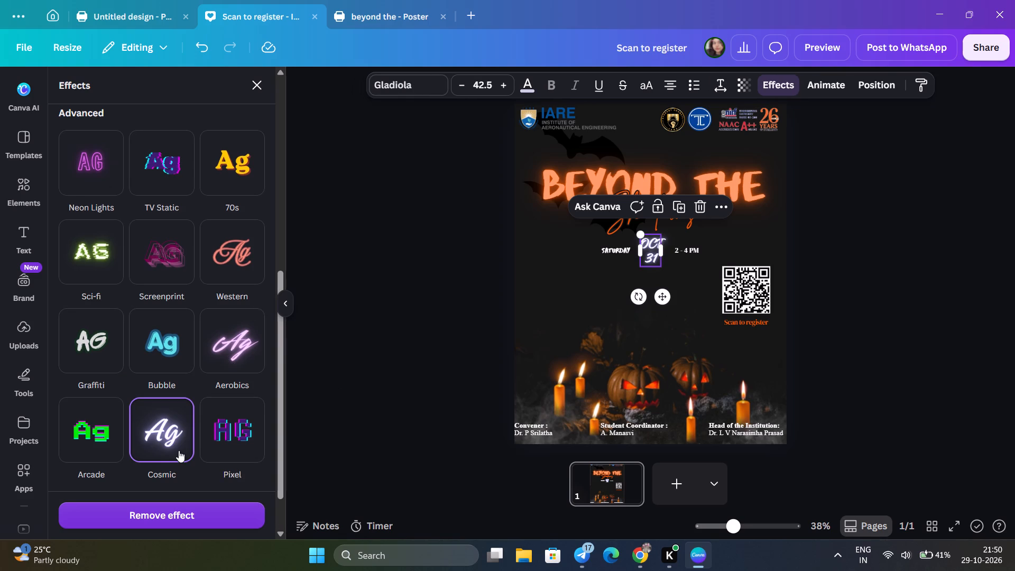
pyautogui.click(382, 325)
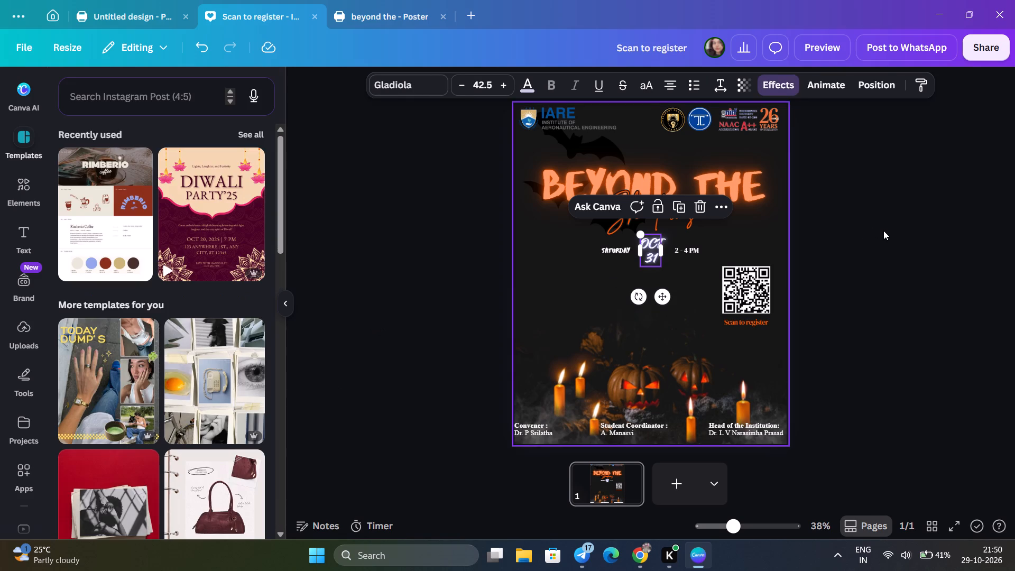
pyautogui.click(883, 231)
# Move the "OCT 31" date slightly down, keeping it between the day and time texts.
pyautogui.moveTo(657, 250); pyautogui.dragTo(658, 254)
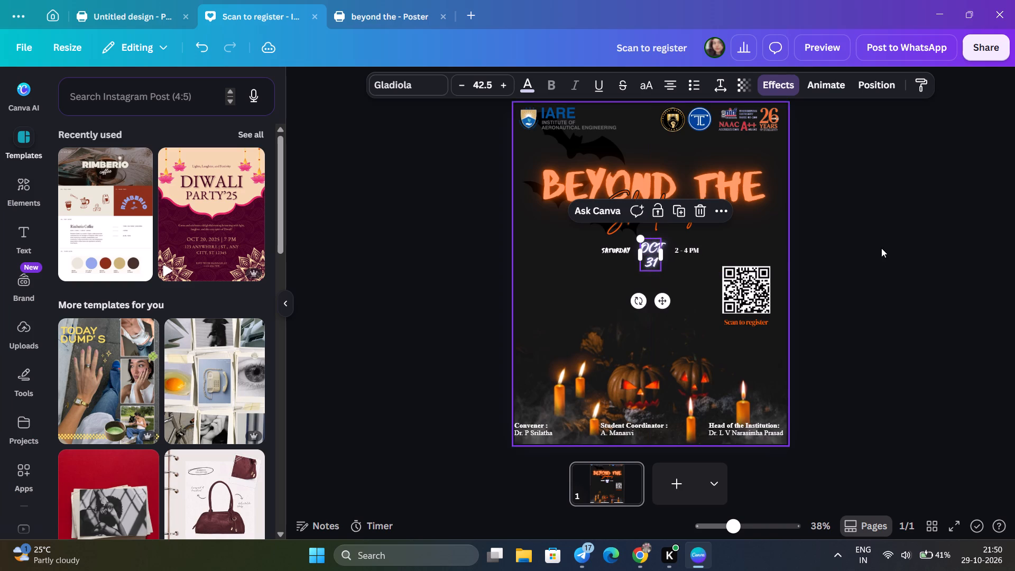
pyautogui.click(881, 248)
# Set the font of the glowing "OCT 31" date to Abys.
pyautogui.click(658, 254)
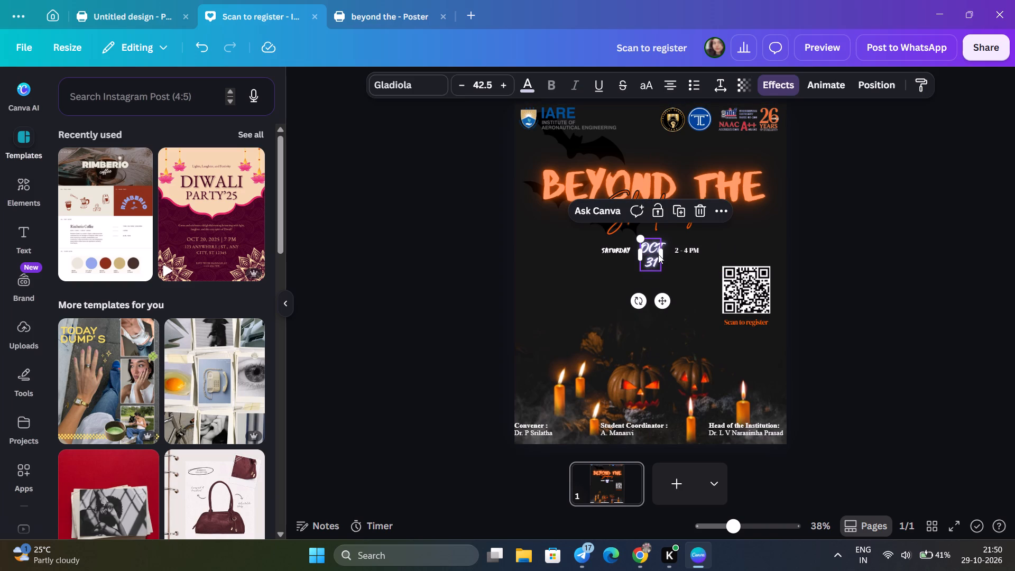
pyautogui.click(648, 251)
pyautogui.click(651, 249)
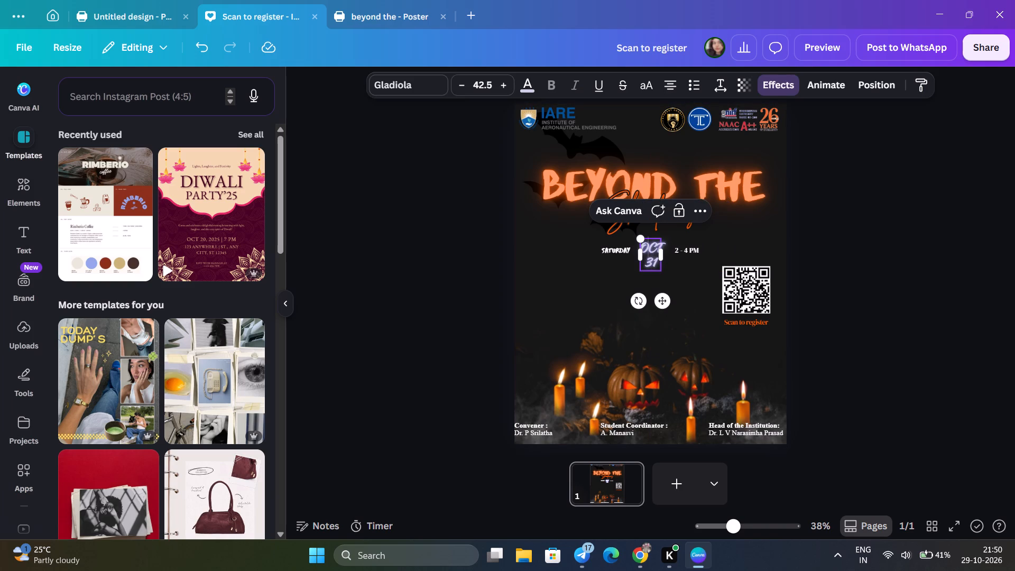
pyautogui.click(661, 248)
pyautogui.click(432, 87)
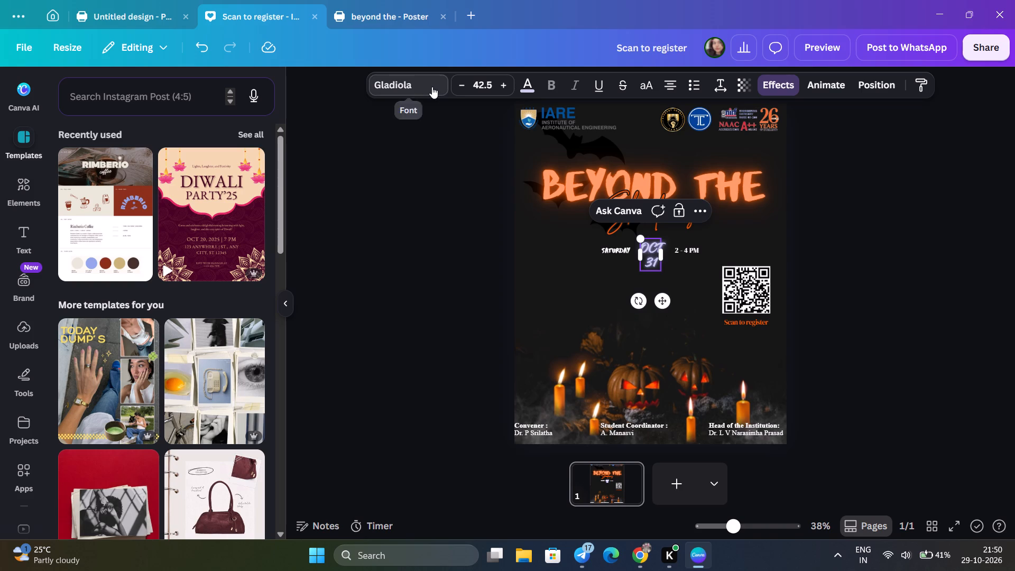
pyautogui.click(122, 240)
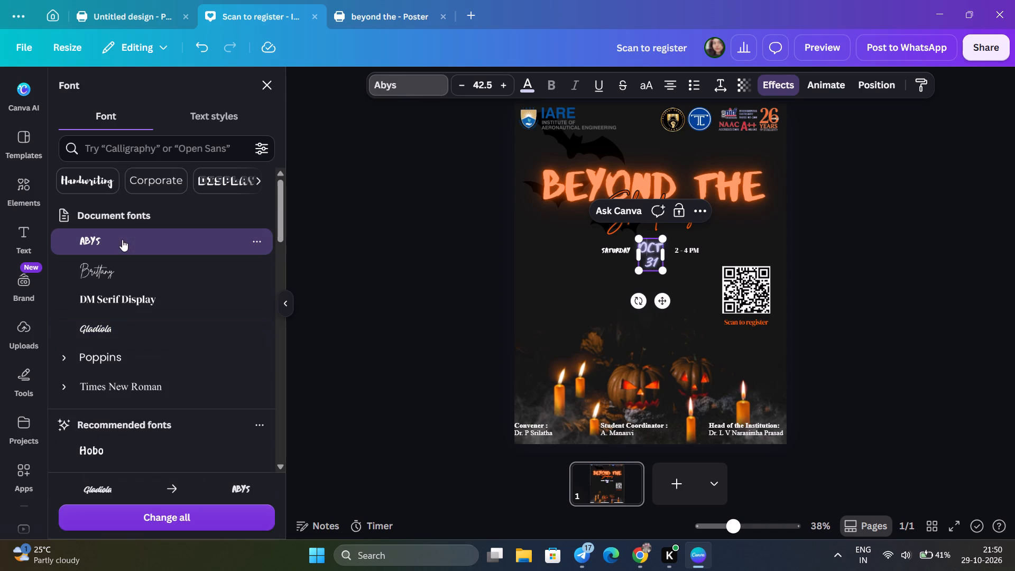
pyautogui.click(847, 272)
pyautogui.click(847, 272)
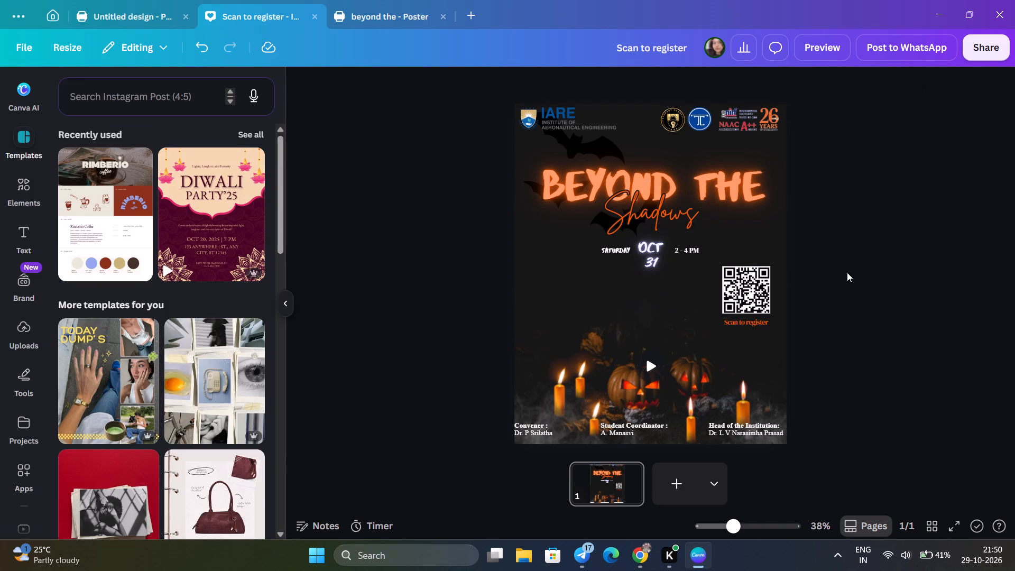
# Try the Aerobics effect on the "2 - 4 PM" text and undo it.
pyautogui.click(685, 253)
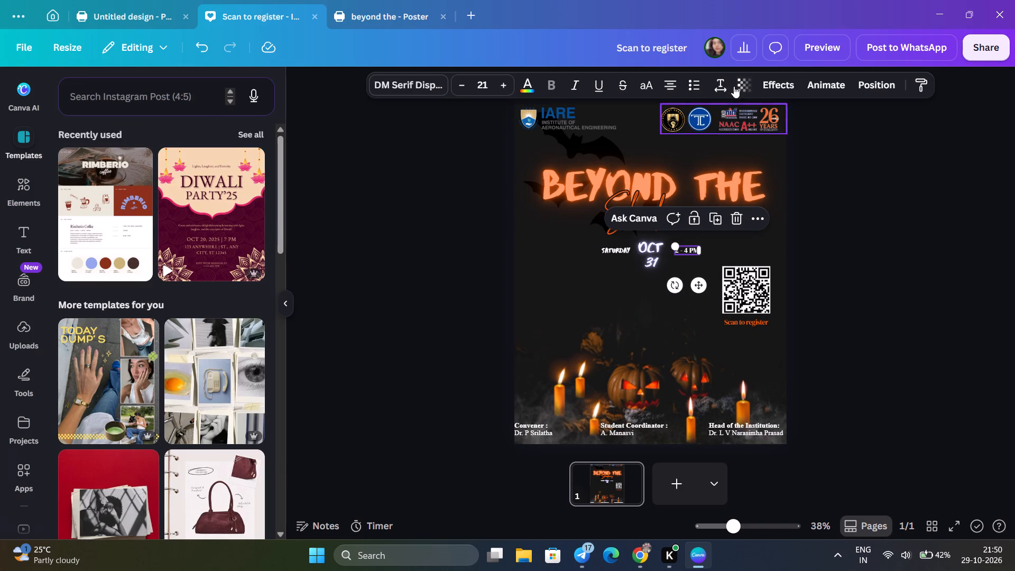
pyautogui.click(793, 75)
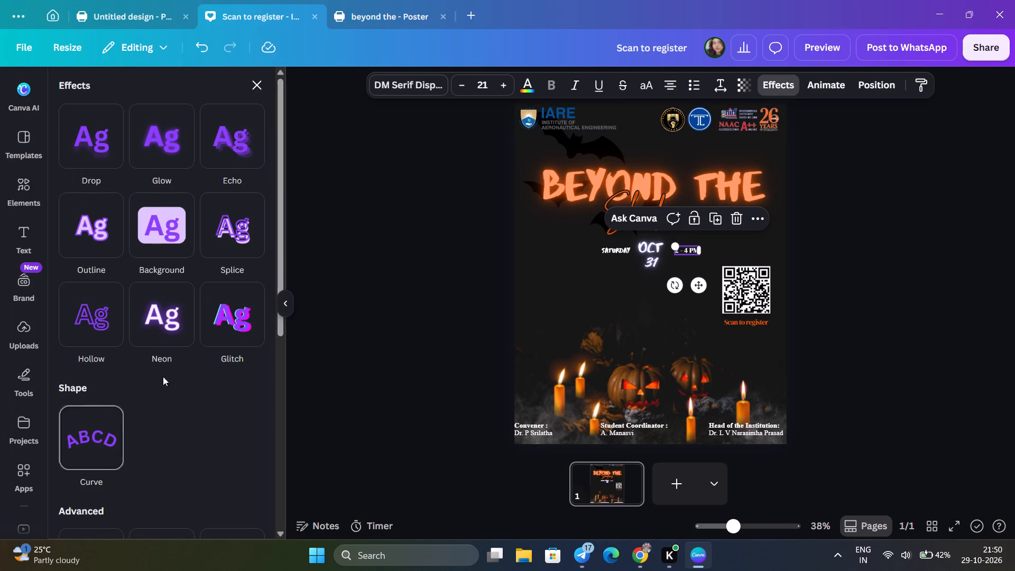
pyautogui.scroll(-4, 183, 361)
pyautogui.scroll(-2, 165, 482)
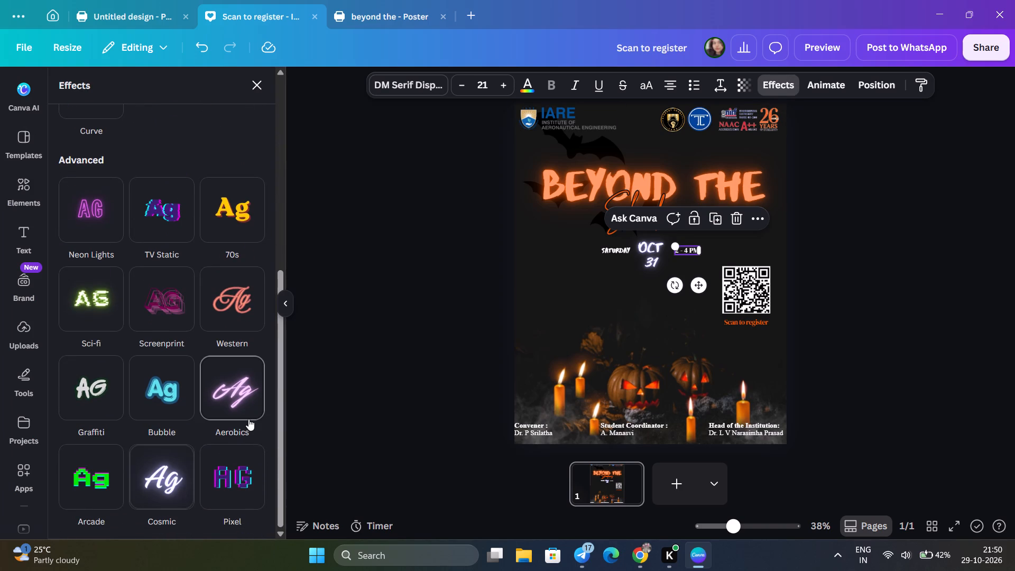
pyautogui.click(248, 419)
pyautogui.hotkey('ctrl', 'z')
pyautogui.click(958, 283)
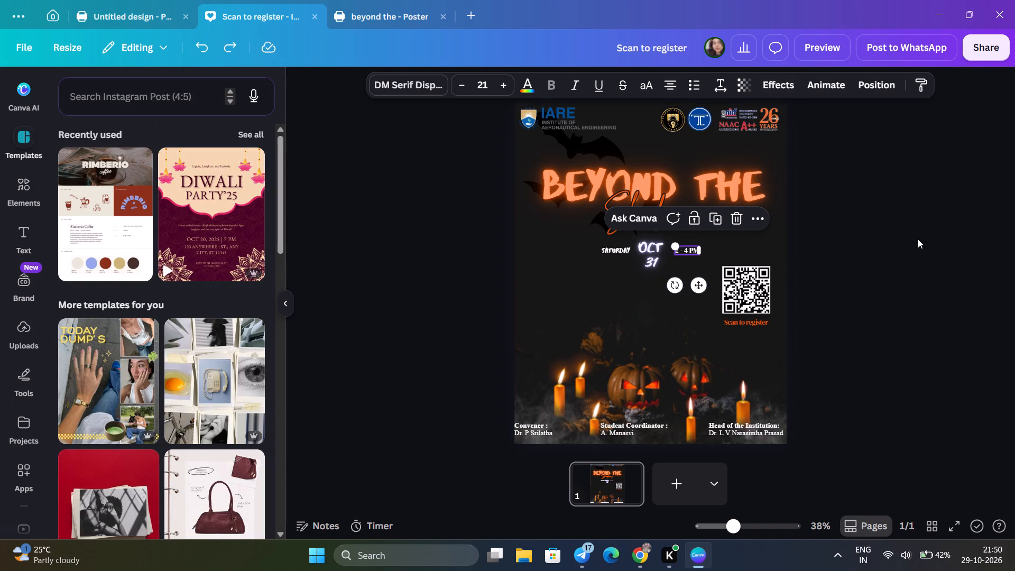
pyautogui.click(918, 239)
# Enlarge the "2 - 4 PM" text to a size of about 31.9 and shift it right, clear of the date.
pyautogui.click(693, 251)
pyautogui.moveTo(672, 244); pyautogui.dragTo(661, 238)
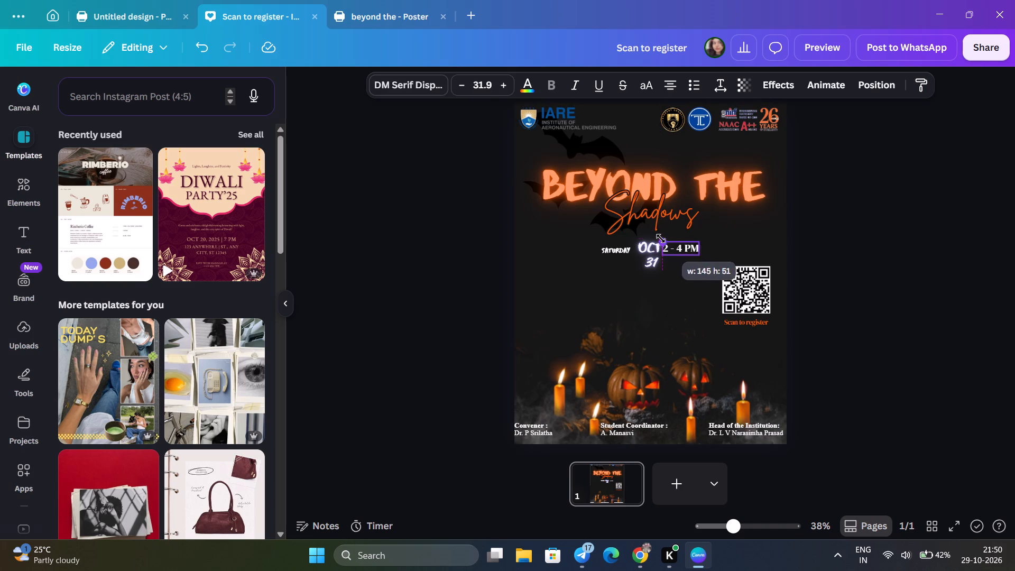
pyautogui.moveTo(661, 238); pyautogui.dragTo(661, 240)
pyautogui.click(954, 285)
pyautogui.moveTo(681, 249); pyautogui.dragTo(688, 251)
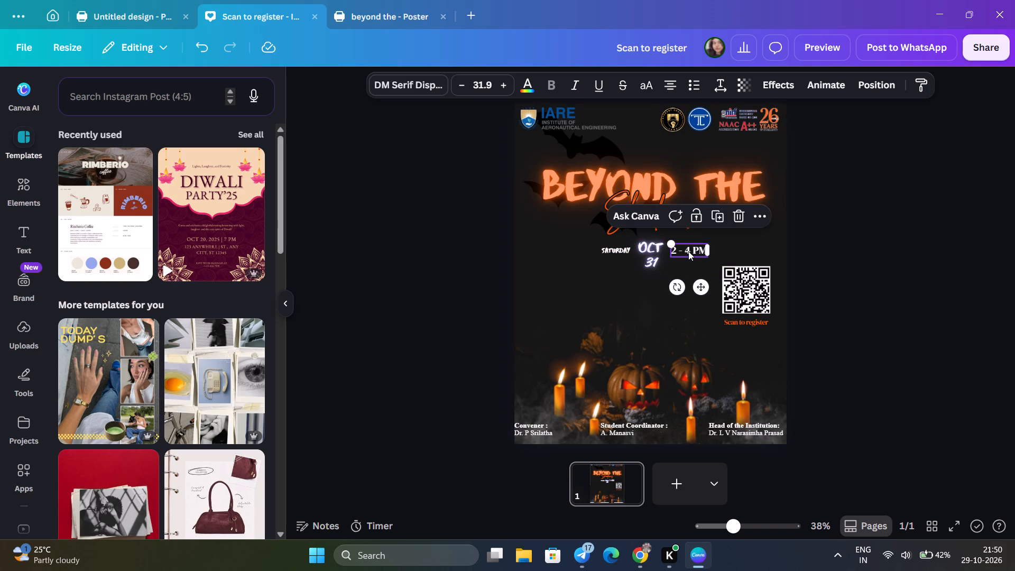
# Enlarge the "Saturday" text to a size of about 29.7, extending it away from the date.
pyautogui.click(608, 249)
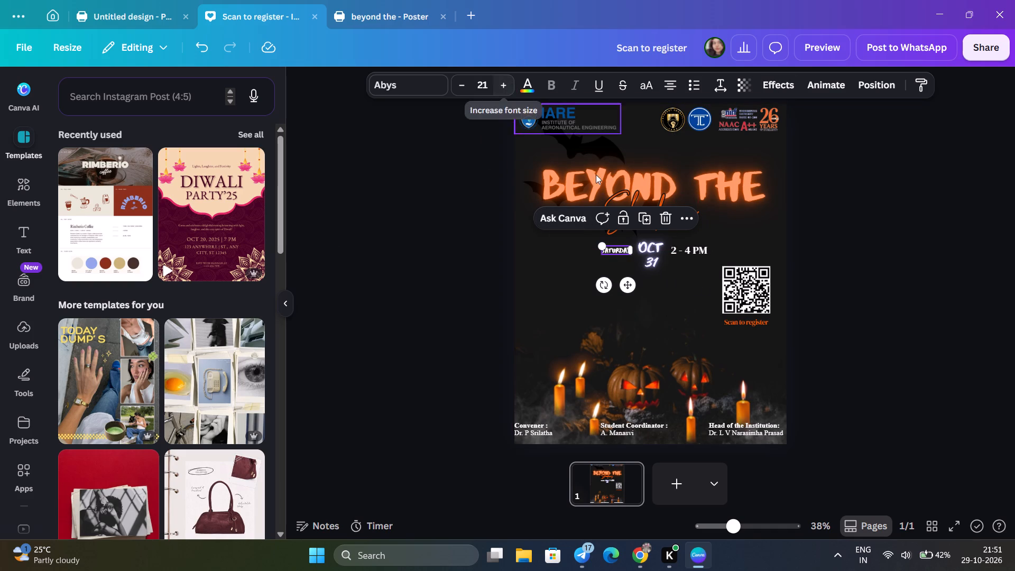
pyautogui.moveTo(602, 243); pyautogui.dragTo(593, 242)
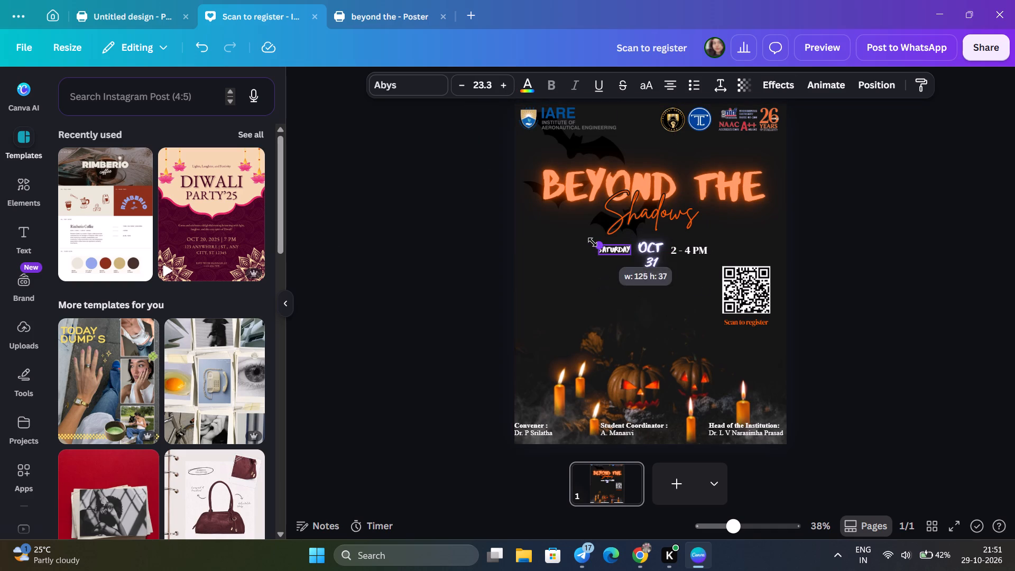
pyautogui.moveTo(593, 242); pyautogui.dragTo(590, 241)
pyautogui.click(857, 281)
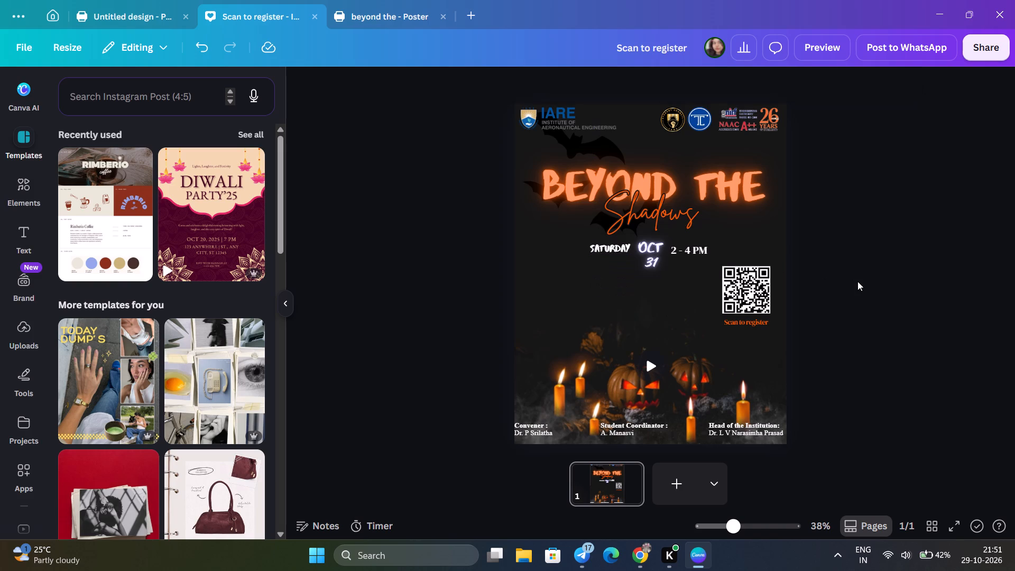
# Move the "Saturday" text slightly down so it is vertically centred on the "OCT 31" date.
pyautogui.moveTo(617, 253); pyautogui.dragTo(619, 260)
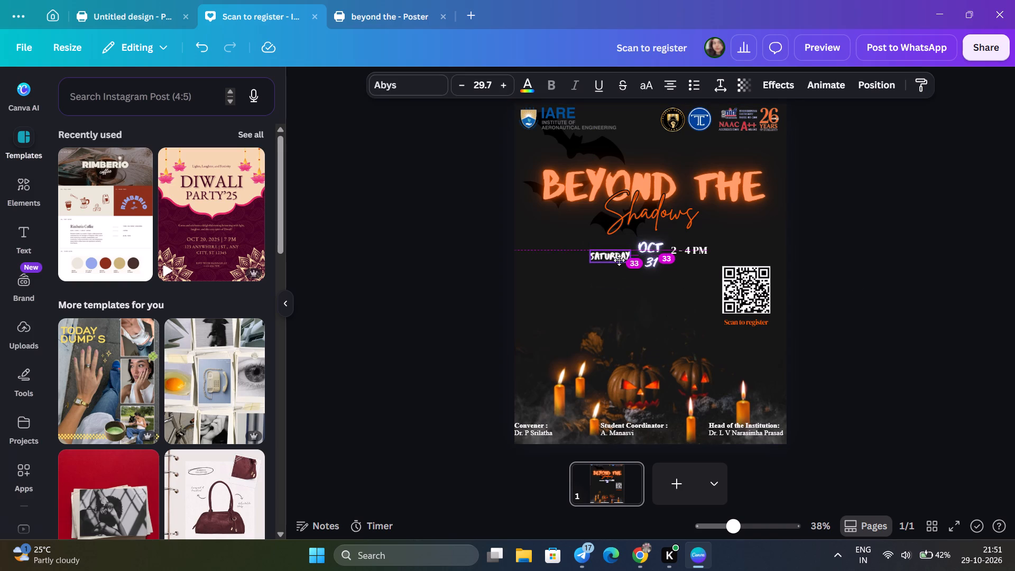
pyautogui.moveTo(619, 260); pyautogui.dragTo(619, 257)
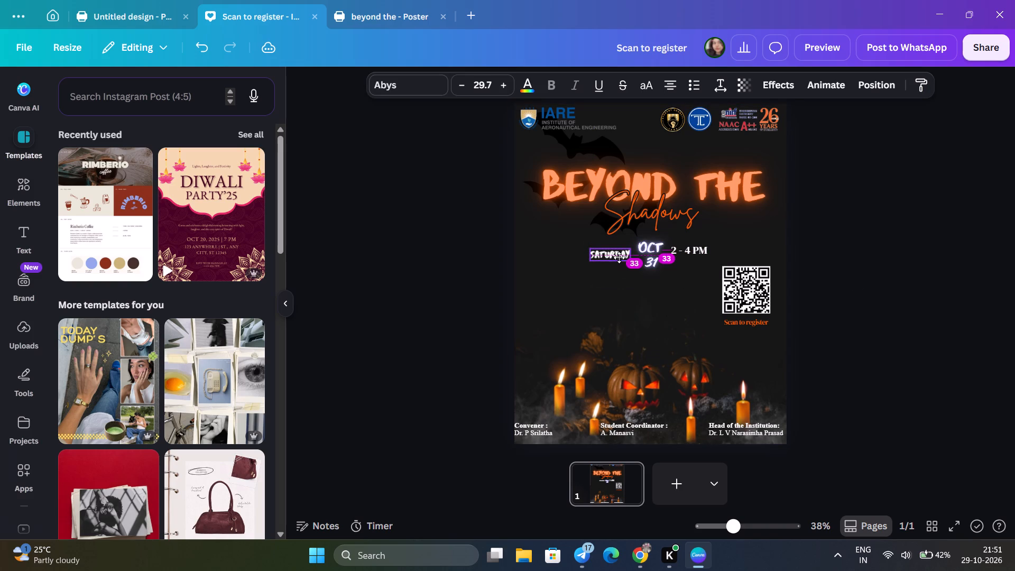
pyautogui.moveTo(619, 257); pyautogui.dragTo(619, 259)
# Change the "Saturday" text's font to DM Serif Display to match the "2 - 4 PM" text.
pyautogui.click(688, 255)
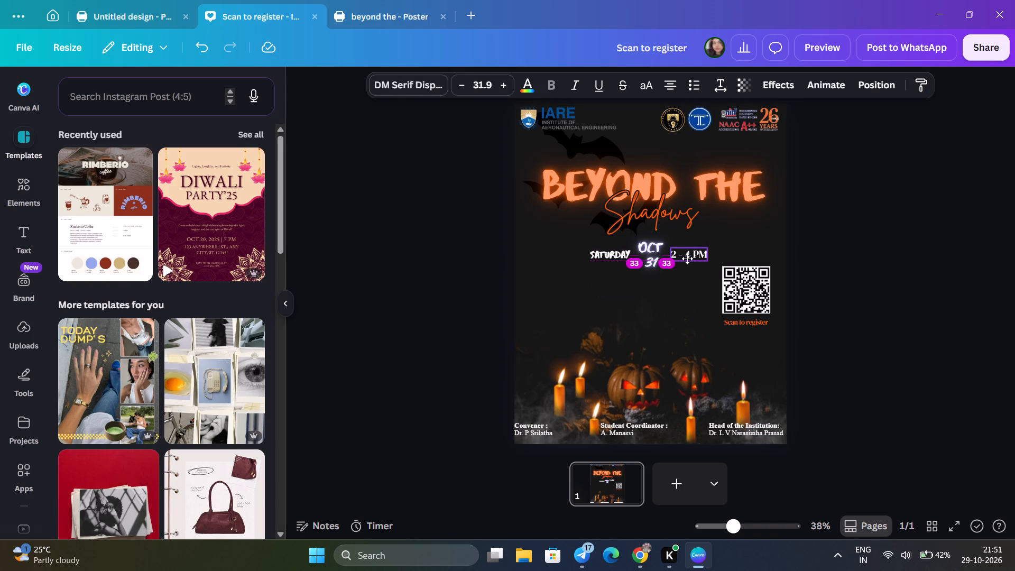
pyautogui.click(864, 226)
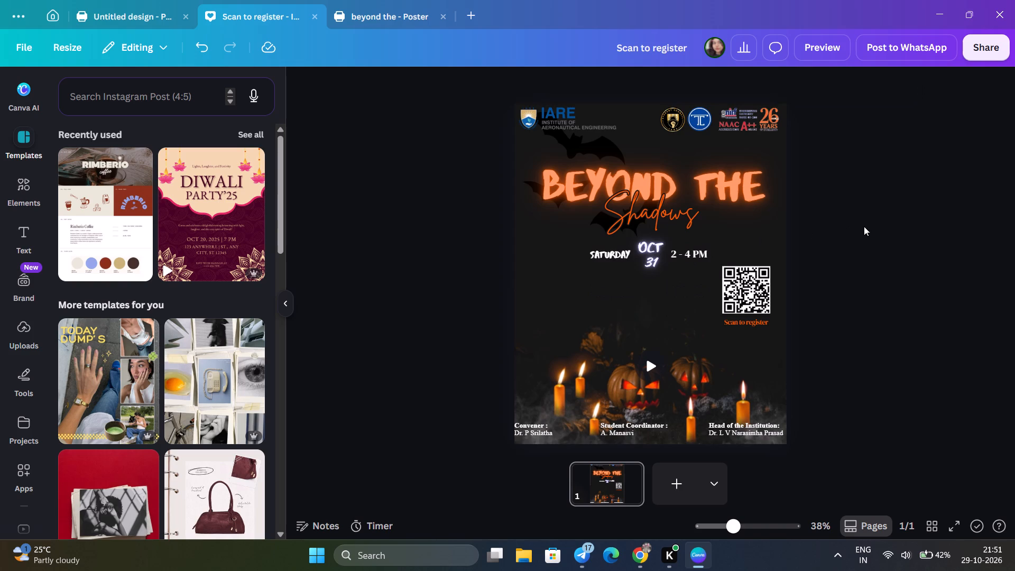
pyautogui.moveTo(603, 261); pyautogui.dragTo(608, 256)
pyautogui.click(608, 256)
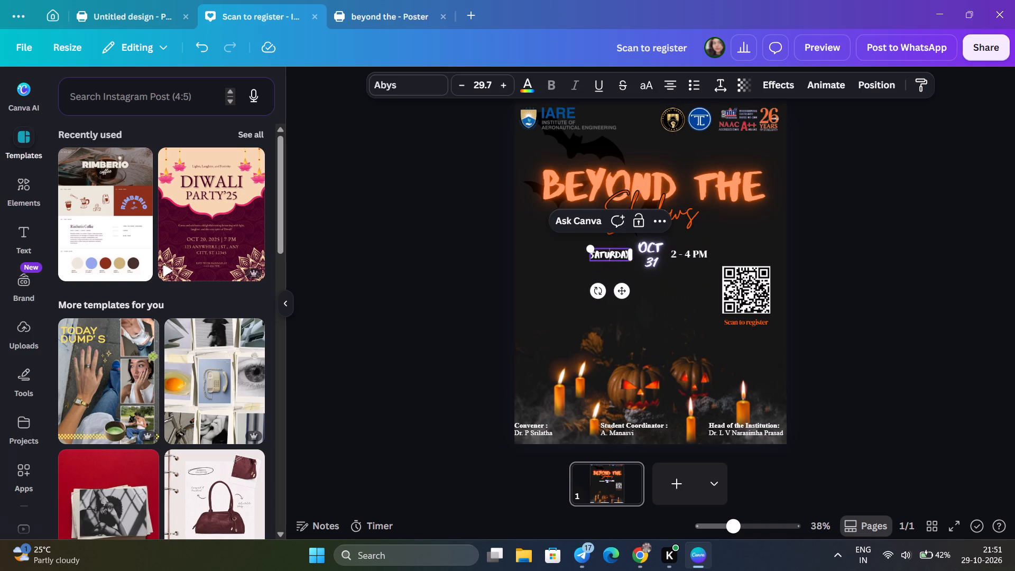
pyautogui.click(419, 89)
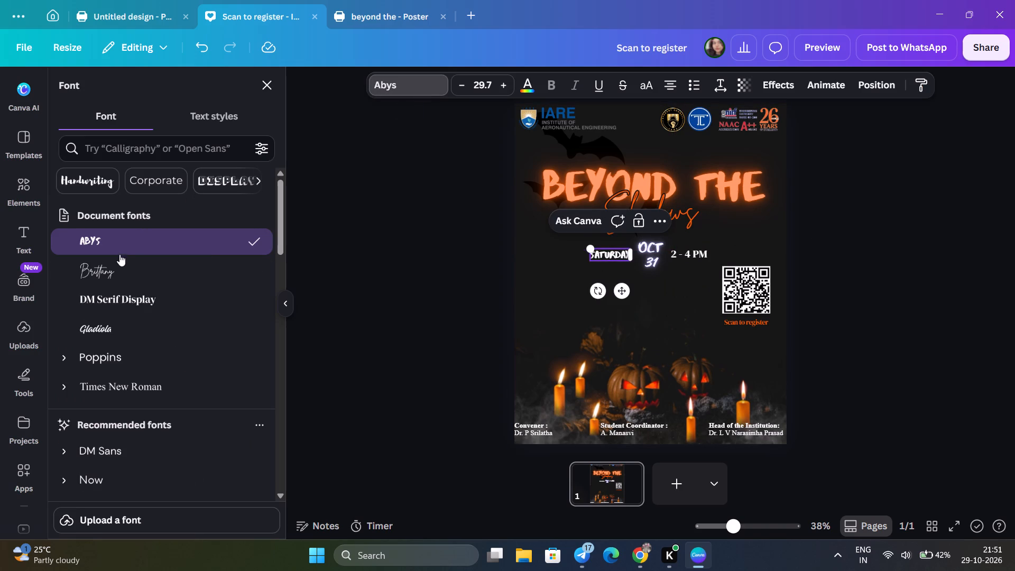
pyautogui.click(121, 296)
pyautogui.click(808, 240)
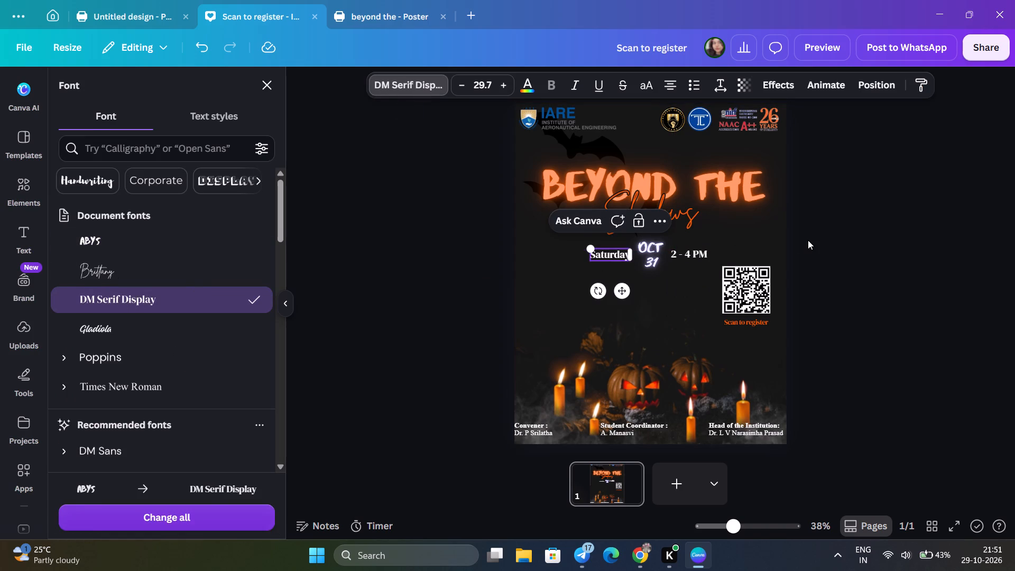
pyautogui.click(855, 239)
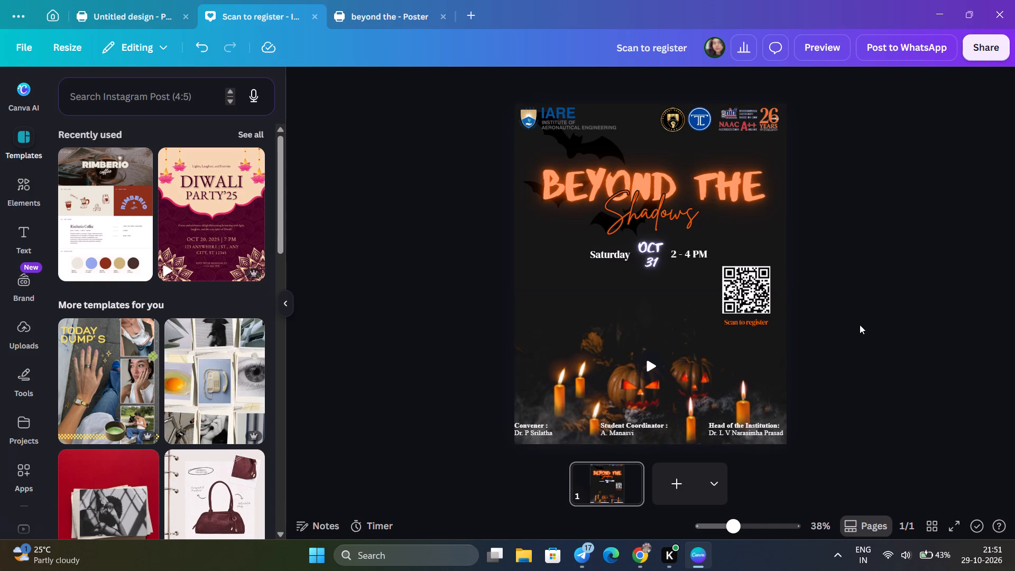
# Consult the "beyond the" poster design for reference, and place the text "at" horizontally centred a little below the "OCT 31" date.
pyautogui.click(368, 15)
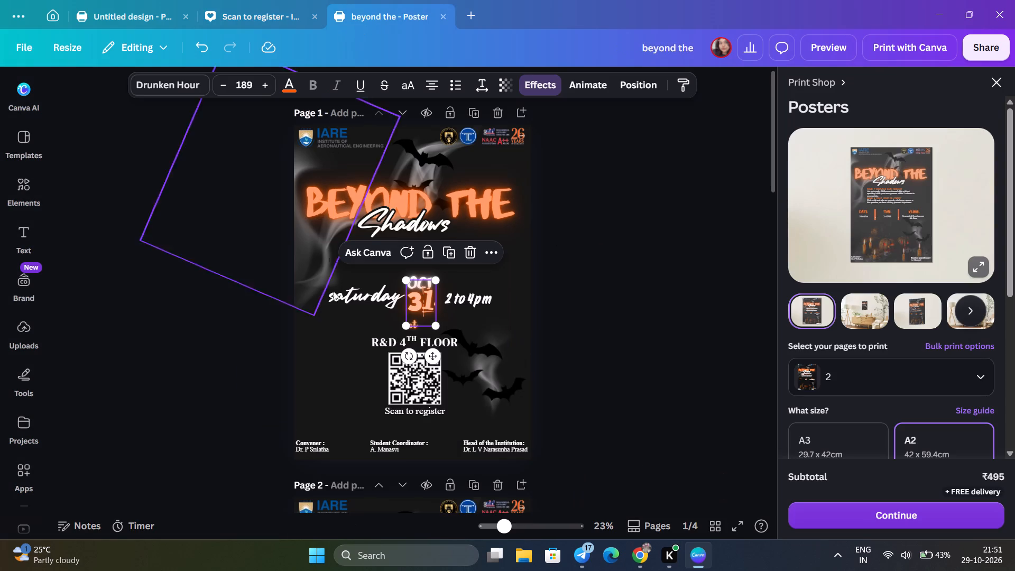
pyautogui.click(226, 16)
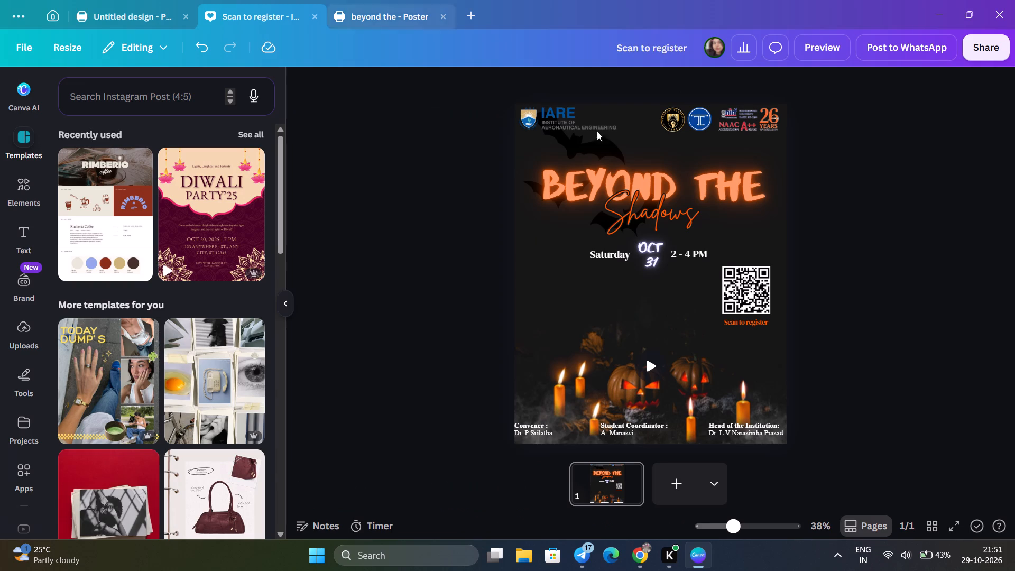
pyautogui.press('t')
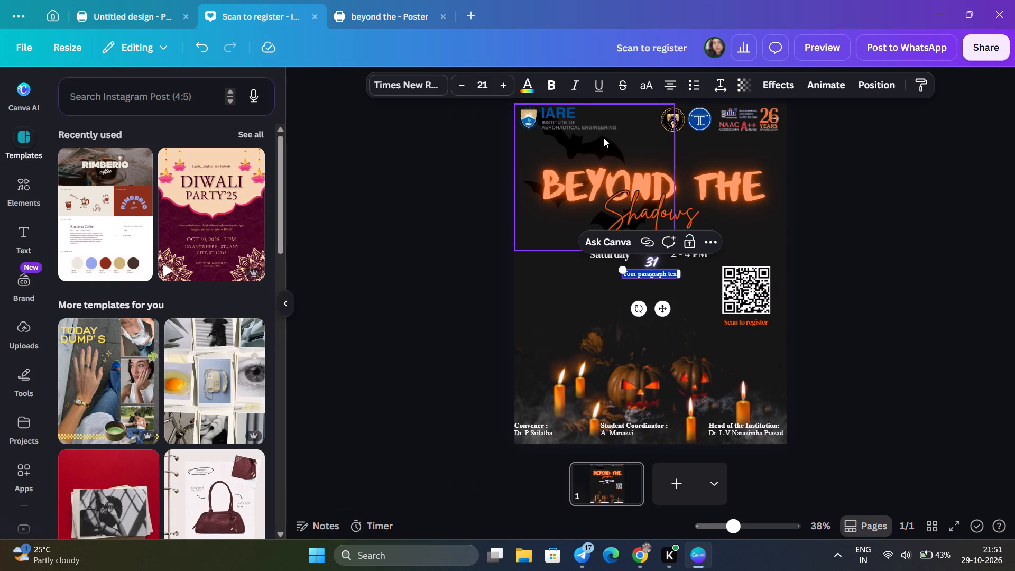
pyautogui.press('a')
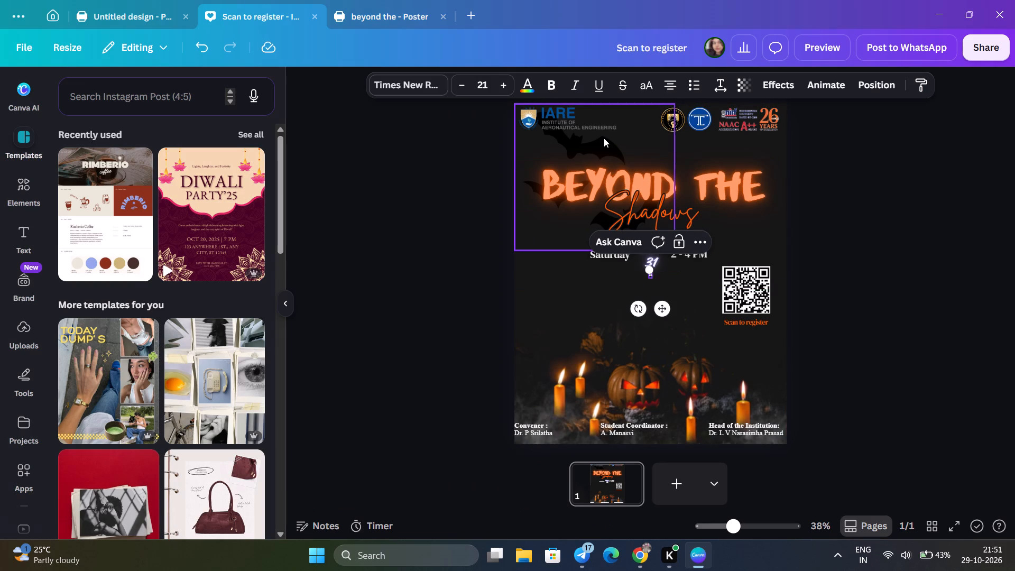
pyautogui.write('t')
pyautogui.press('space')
pyautogui.click(875, 200)
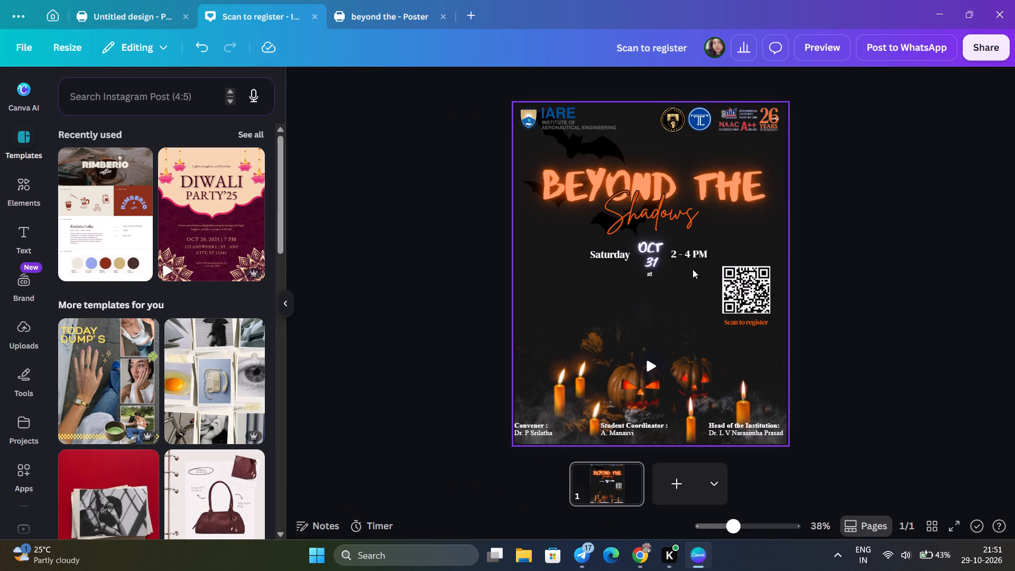
pyautogui.moveTo(649, 275); pyautogui.dragTo(649, 282)
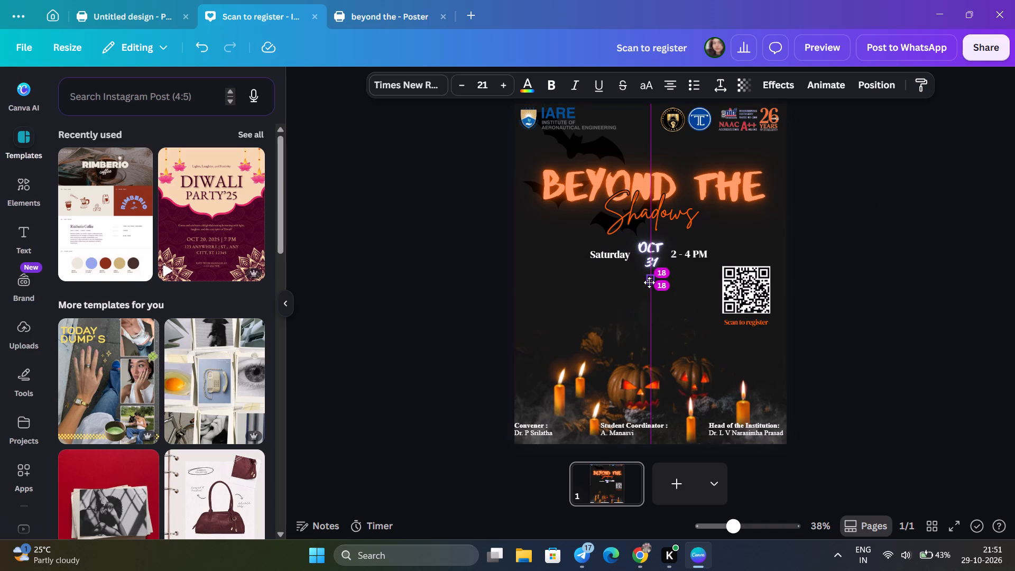
pyautogui.moveTo(649, 282); pyautogui.dragTo(649, 283)
pyautogui.click(817, 302)
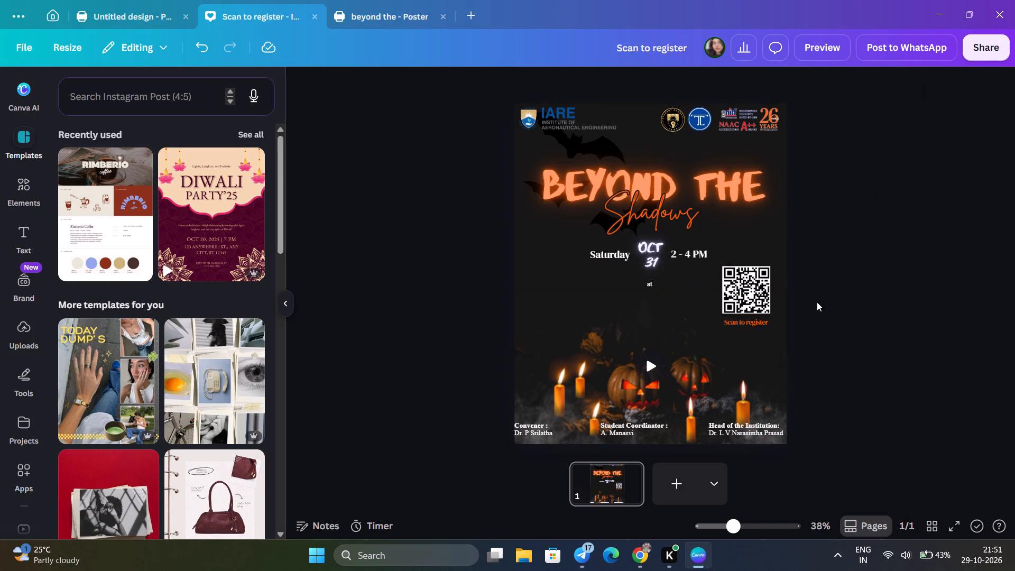
# Add the venue text "R & D 4th floor" between the "OCT 31" date and the "at" text.
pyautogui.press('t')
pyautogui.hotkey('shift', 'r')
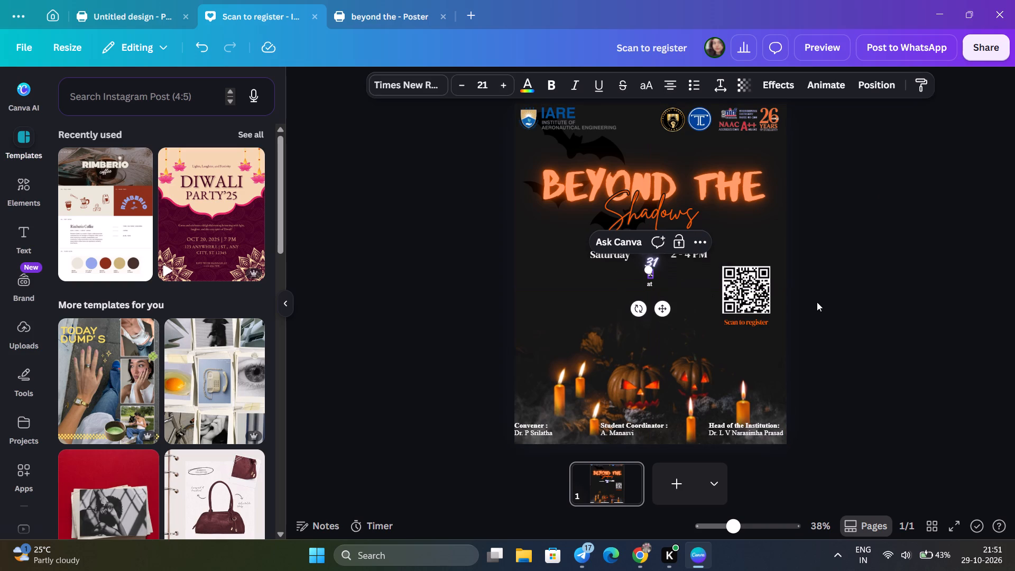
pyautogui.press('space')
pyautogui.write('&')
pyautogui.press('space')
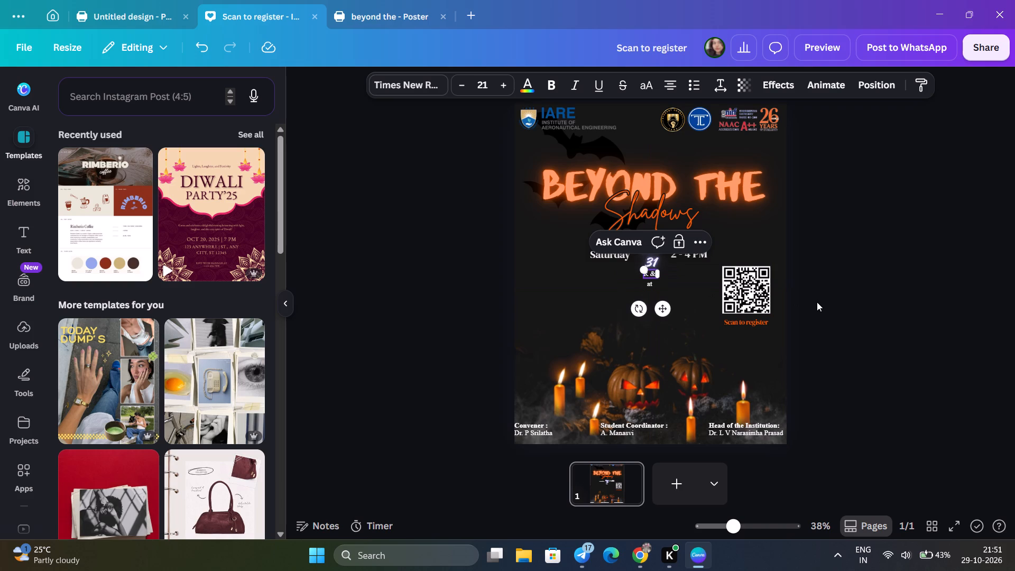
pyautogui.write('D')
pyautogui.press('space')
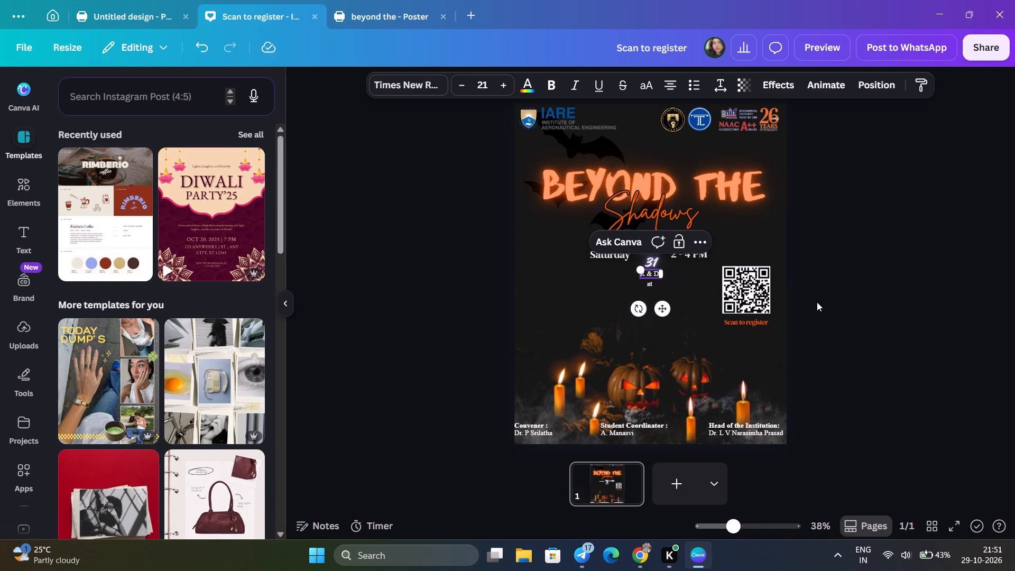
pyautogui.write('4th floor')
pyautogui.click(901, 312)
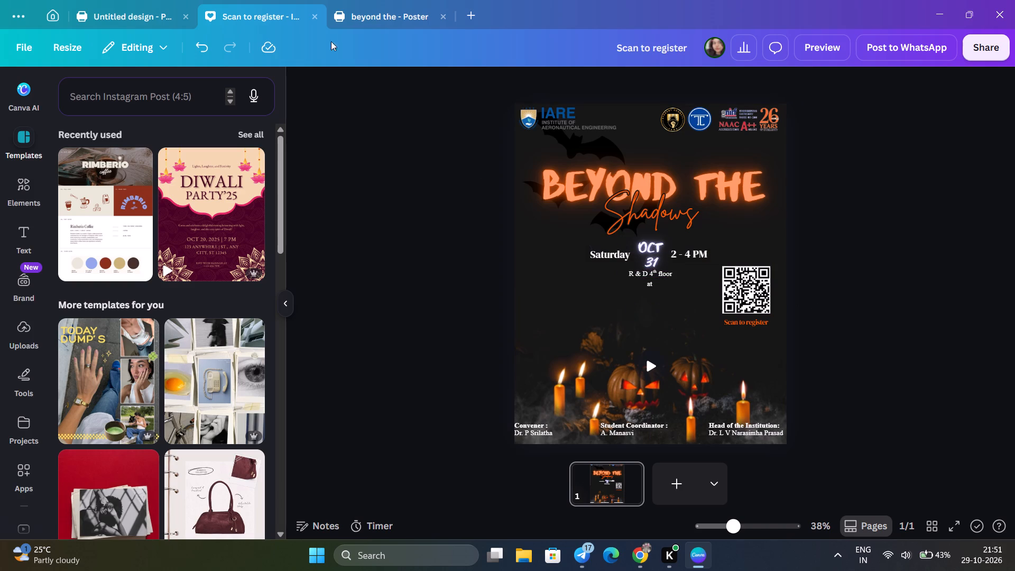
# Check the venue wording on the reference poster and retype "floor" as "FLOOR" in the post's "R & D 4th" text.
pyautogui.click(382, 8)
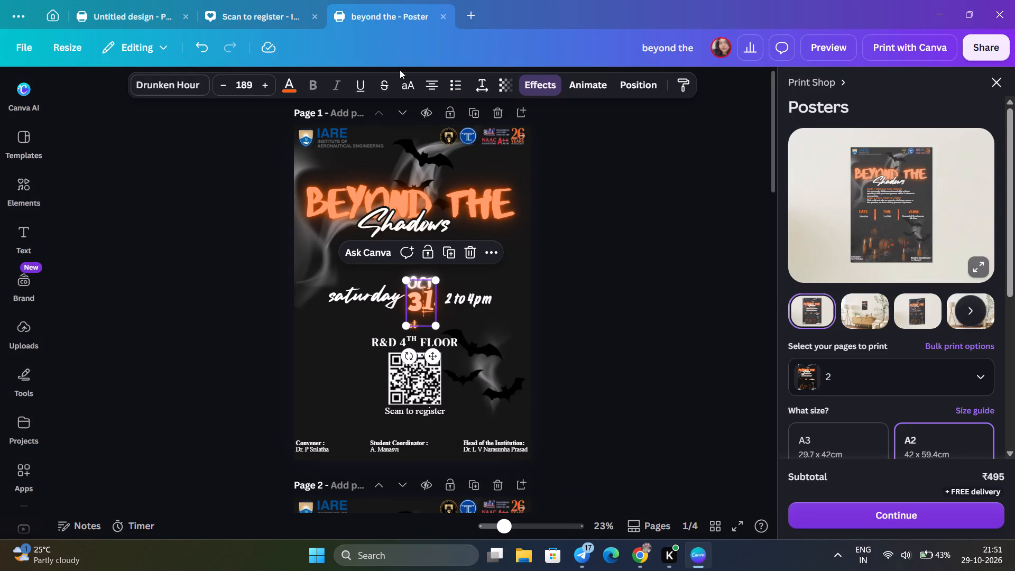
pyautogui.click(278, 13)
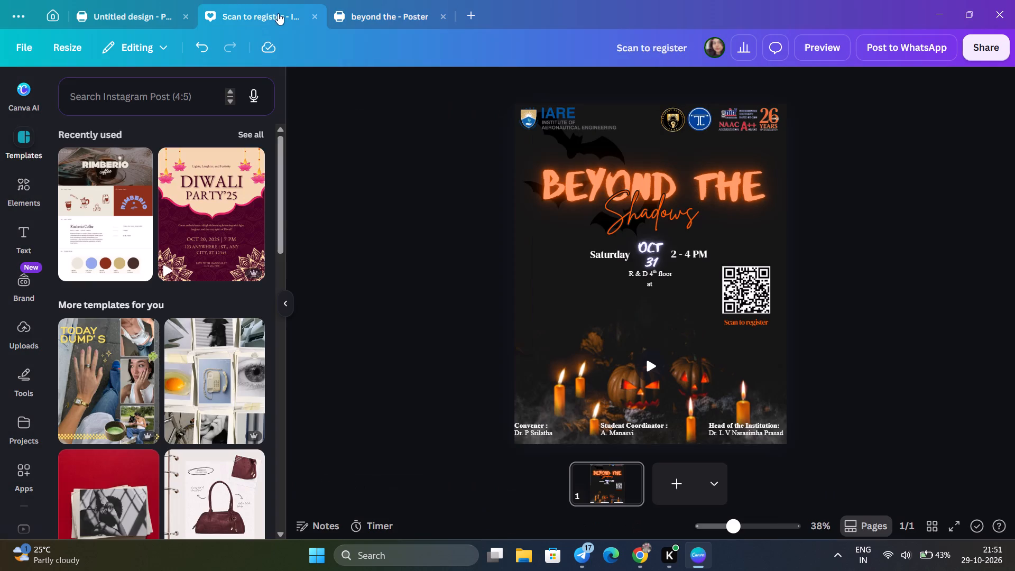
pyautogui.doubleClick(650, 273)
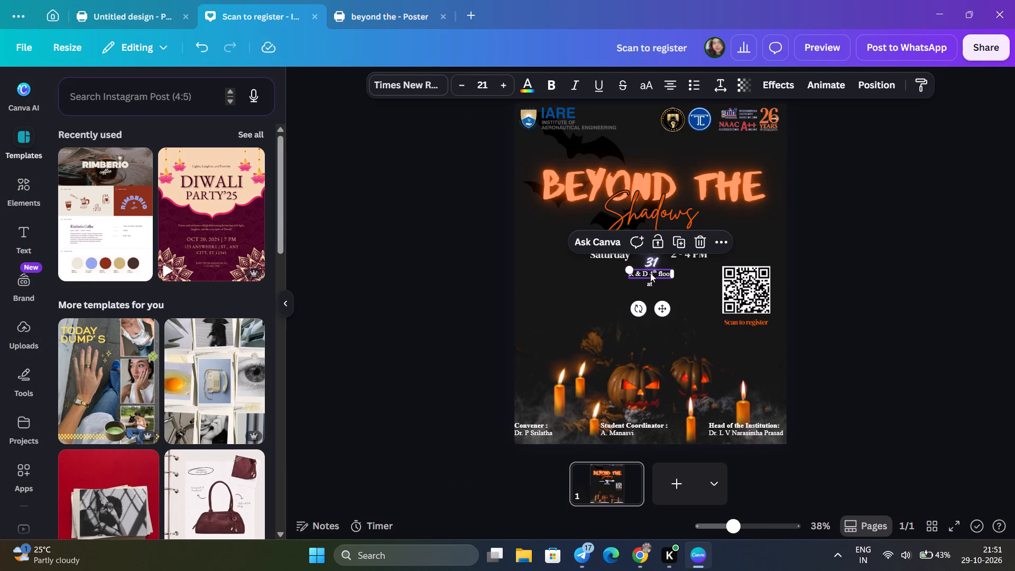
pyautogui.moveTo(658, 273); pyautogui.dragTo(673, 275)
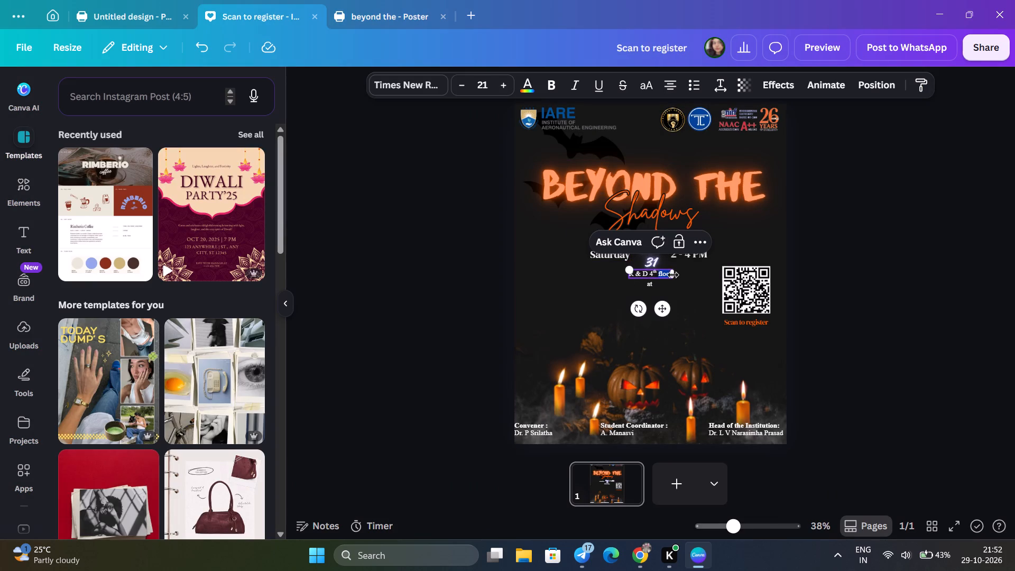
pyautogui.moveTo(673, 275); pyautogui.dragTo(675, 275)
pyautogui.write('FLOOR')
pyautogui.click(811, 272)
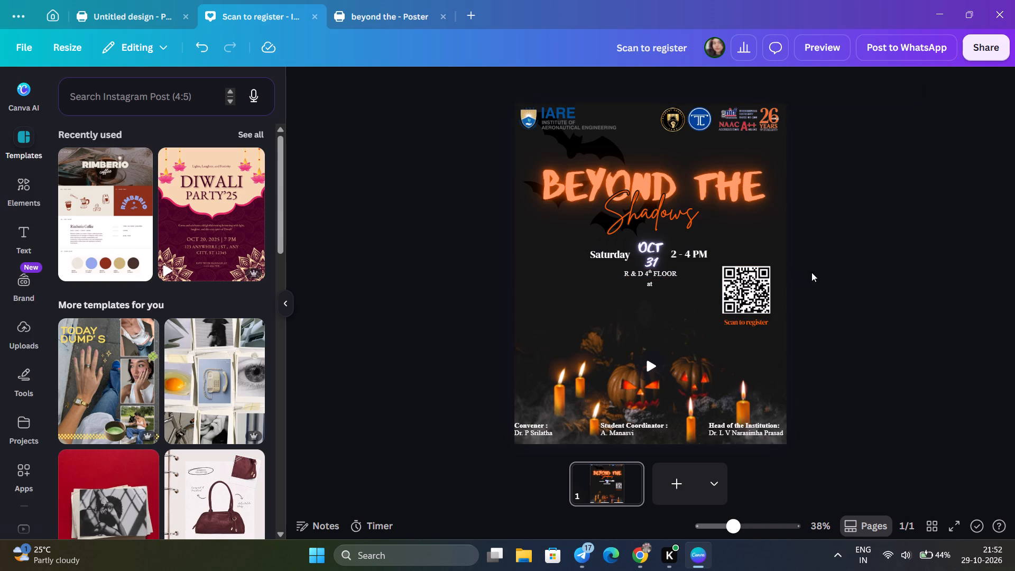
# Move the "R & D 4th FLOOR" text below the "at" text and enlarge it to a size of about 26.
pyautogui.click(658, 266)
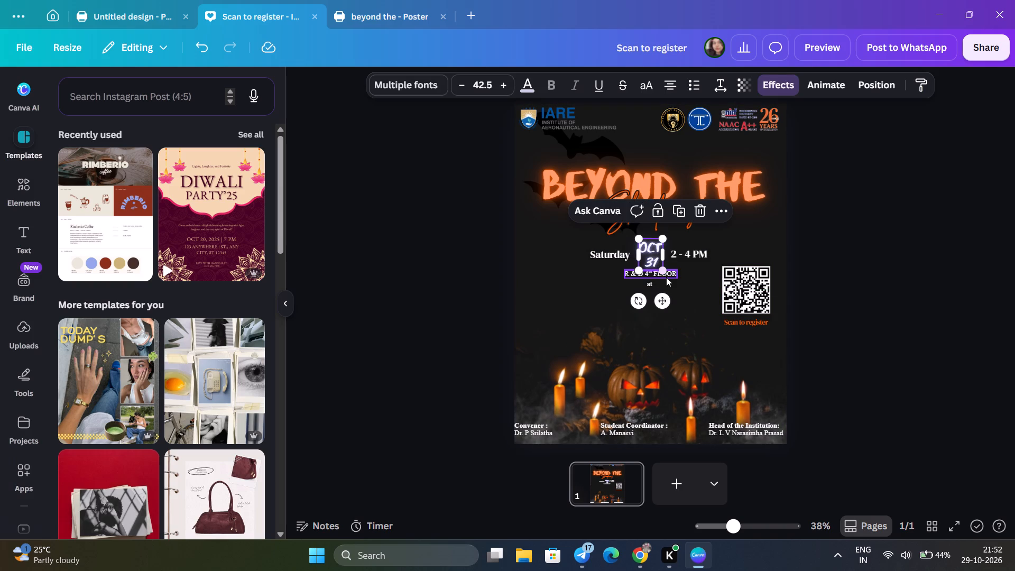
pyautogui.moveTo(672, 276); pyautogui.dragTo(673, 297)
pyautogui.moveTo(623, 289); pyautogui.dragTo(613, 287)
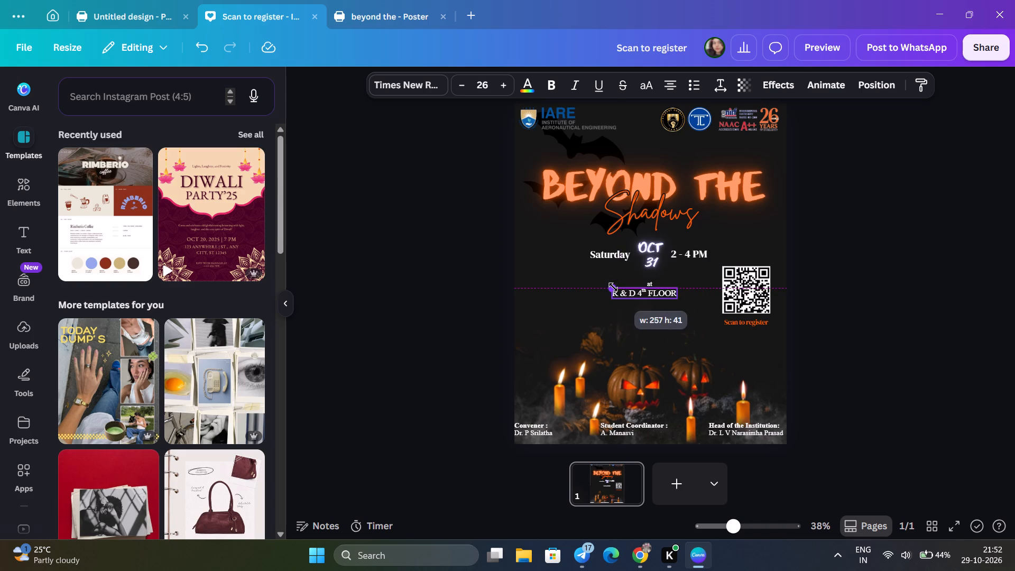
pyautogui.moveTo(613, 287); pyautogui.dragTo(613, 287)
pyautogui.click(832, 290)
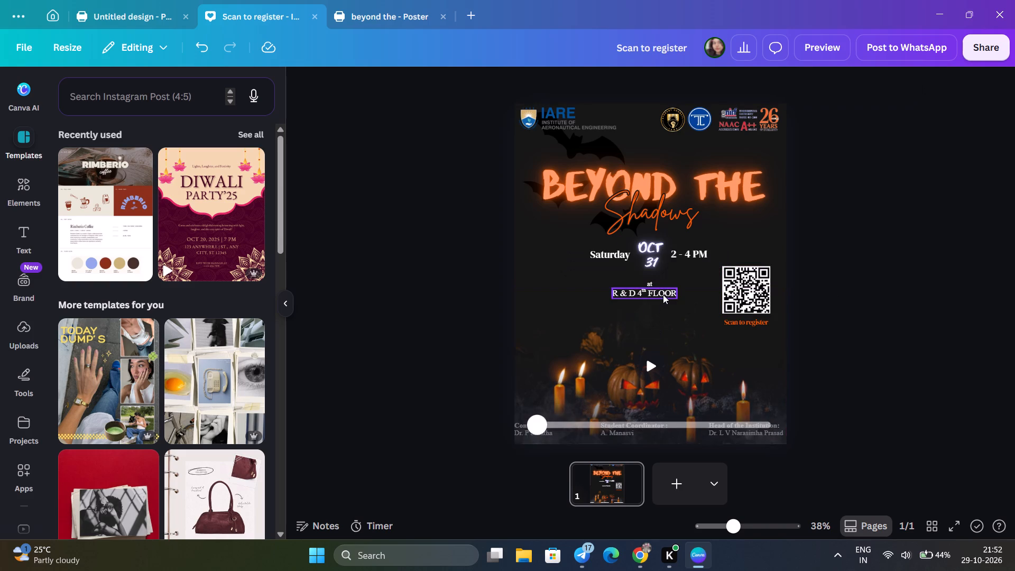
# Shift the "R & D 4th FLOOR" text slightly right and make it bold.
pyautogui.click(663, 294)
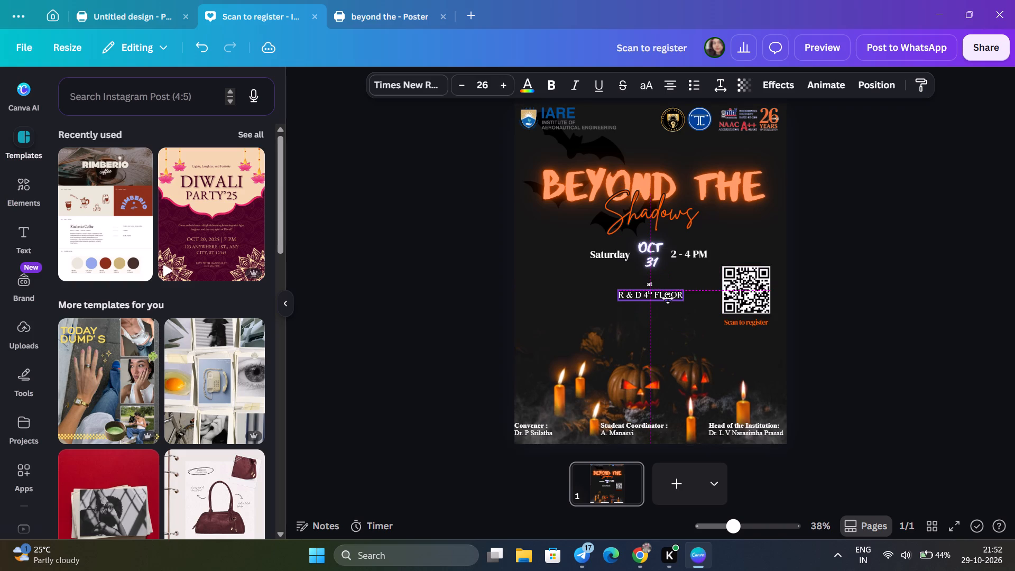
pyautogui.click(551, 80)
pyautogui.click(863, 305)
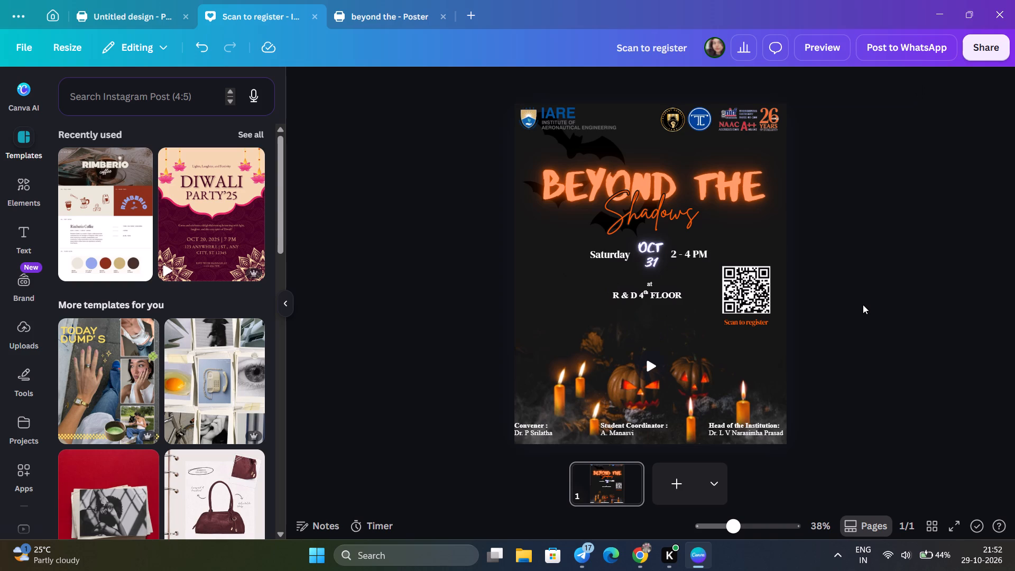
pyautogui.click(655, 296)
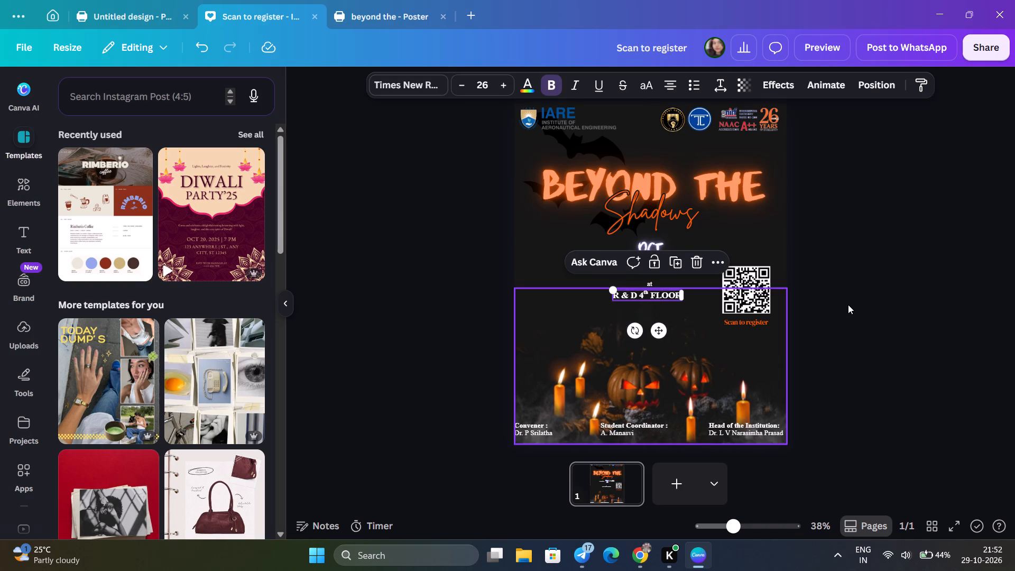
pyautogui.click(848, 305)
# Move the "at" text up midway between the date and the venue line, and set its font to Gladiola.
pyautogui.click(653, 285)
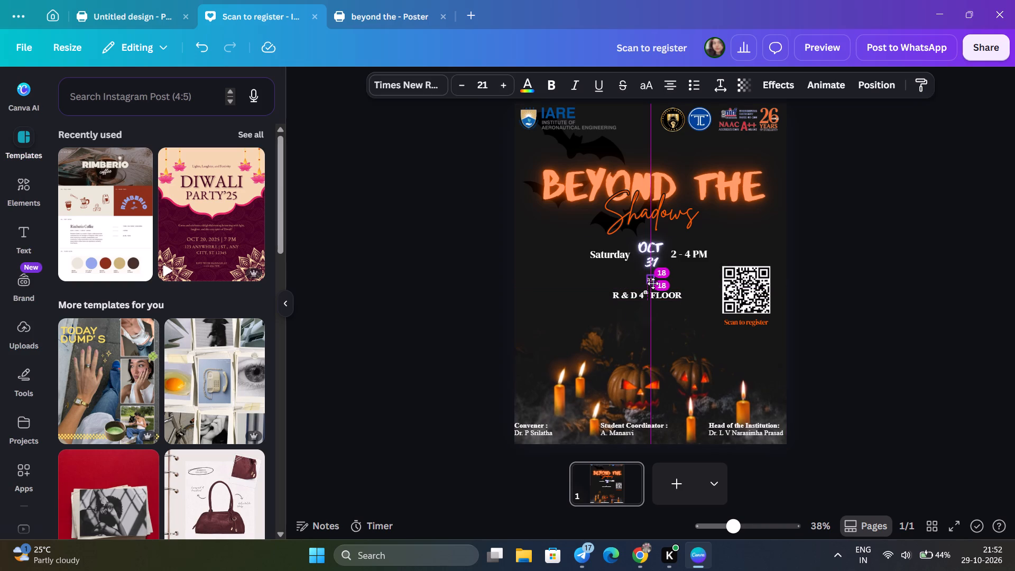
pyautogui.click(429, 89)
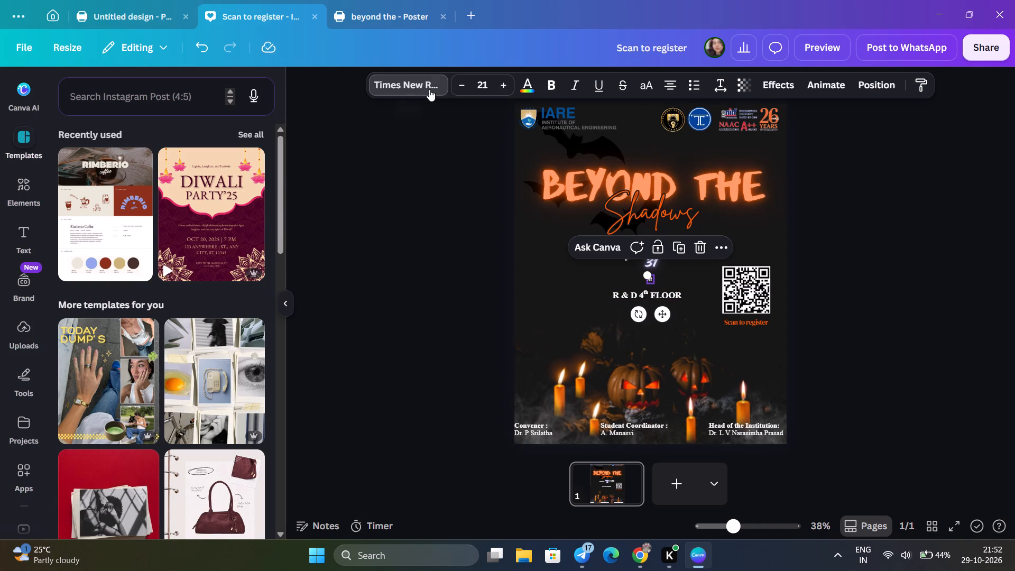
pyautogui.click(110, 250)
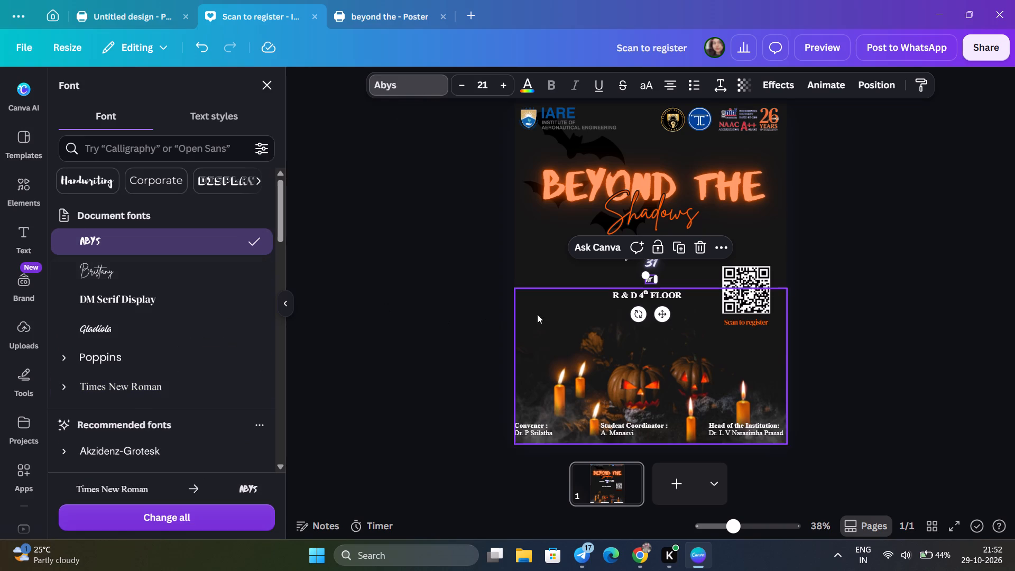
pyautogui.click(765, 293)
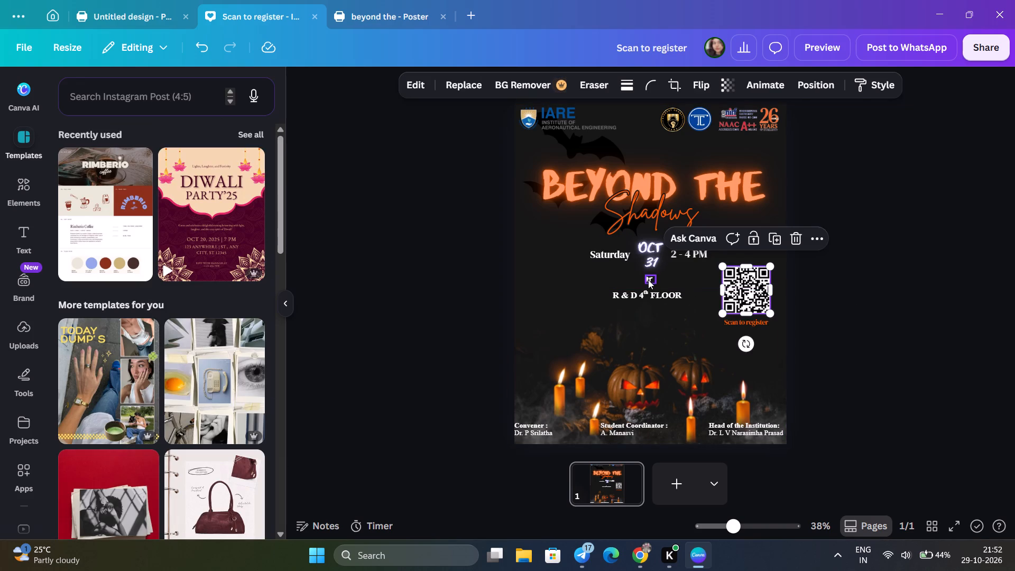
pyautogui.click(648, 280)
pyautogui.click(423, 76)
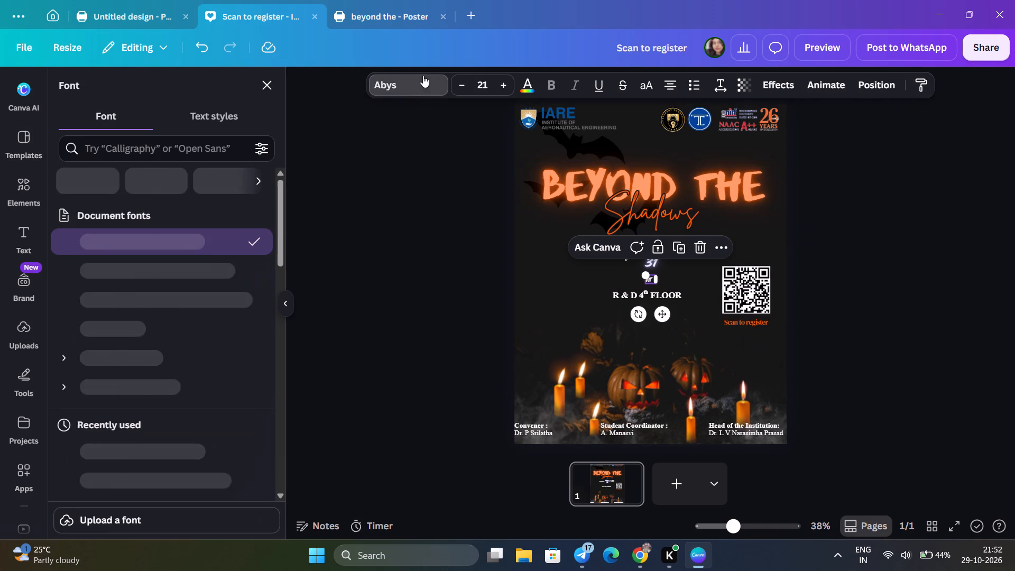
pyautogui.scroll(-1, 178, 335)
pyautogui.moveTo(178, 335); pyautogui.dragTo(180, 321)
pyautogui.click(180, 321)
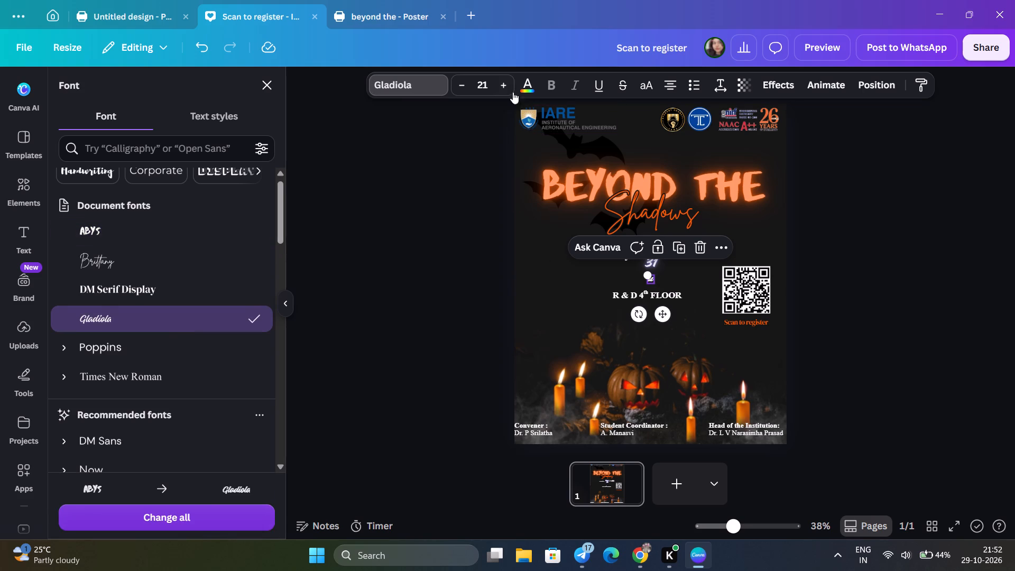
# Change the "at" text's colour to the design's orange.
pyautogui.click(519, 88)
pyautogui.click(151, 187)
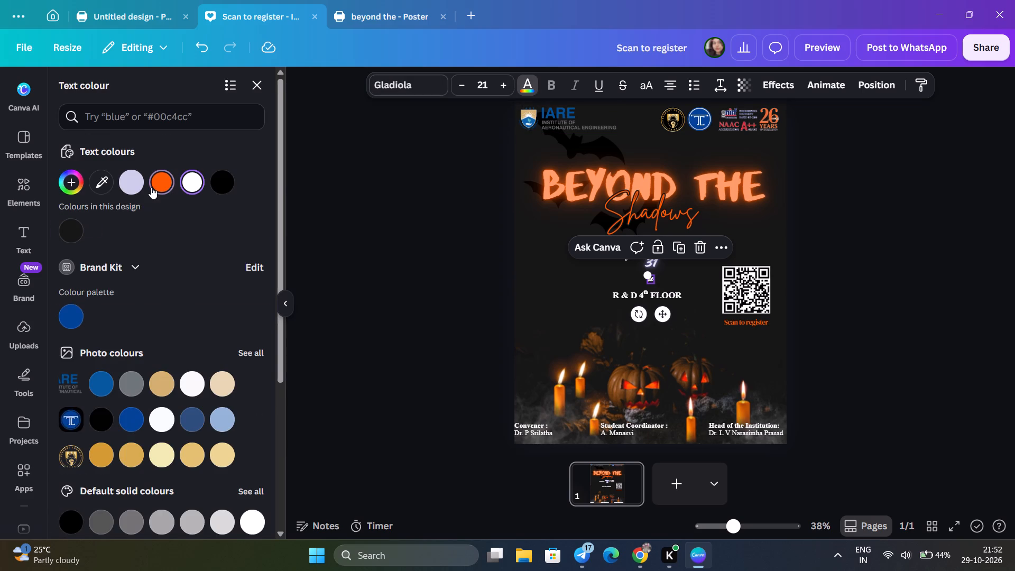
pyautogui.click(809, 300)
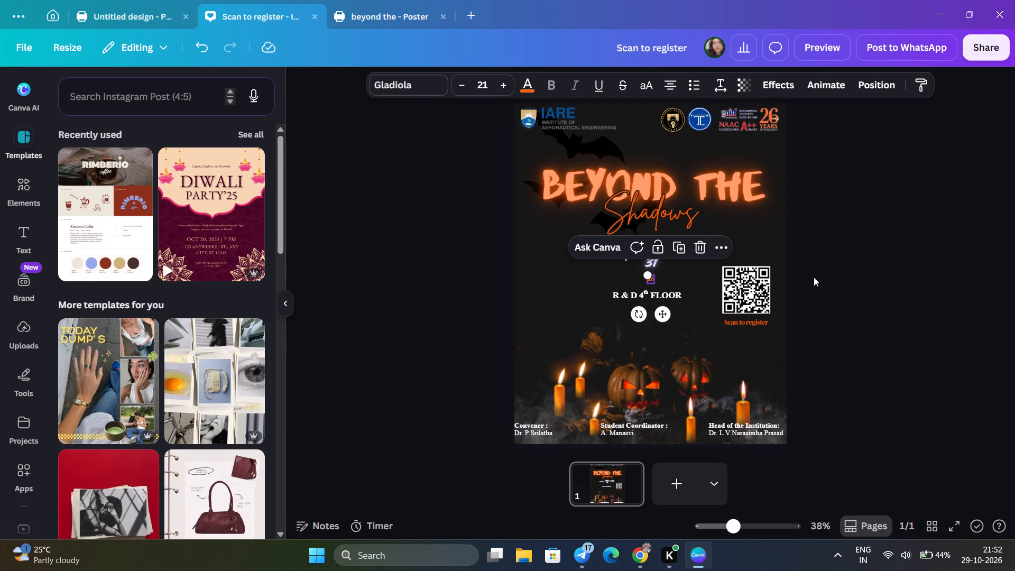
pyautogui.click(845, 283)
# Enlarge the "at" text to a size of about 32.8 and centre it on the page below the date.
pyautogui.click(652, 279)
pyautogui.moveTo(645, 275); pyautogui.dragTo(633, 274)
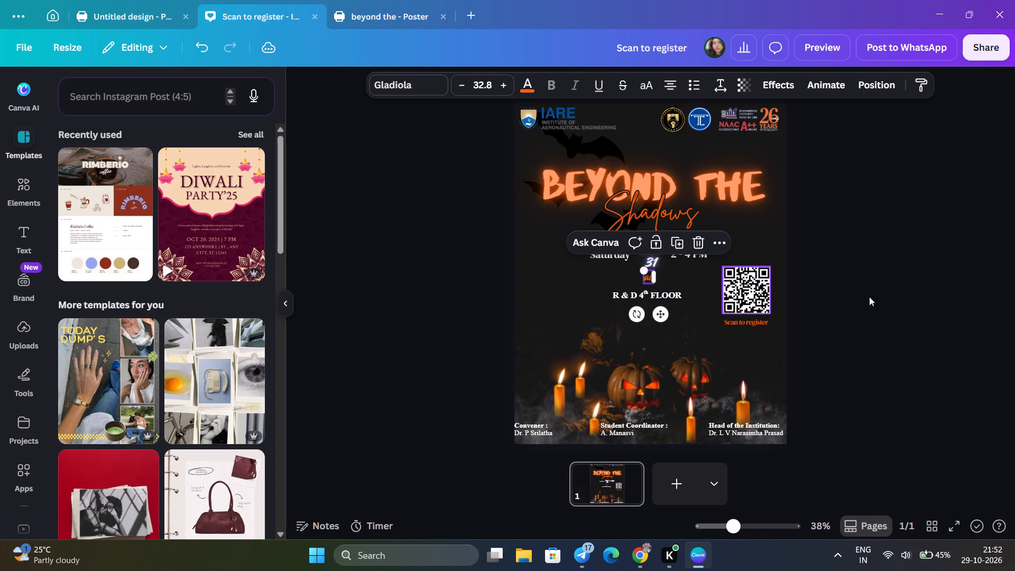
pyautogui.click(902, 305)
pyautogui.click(646, 279)
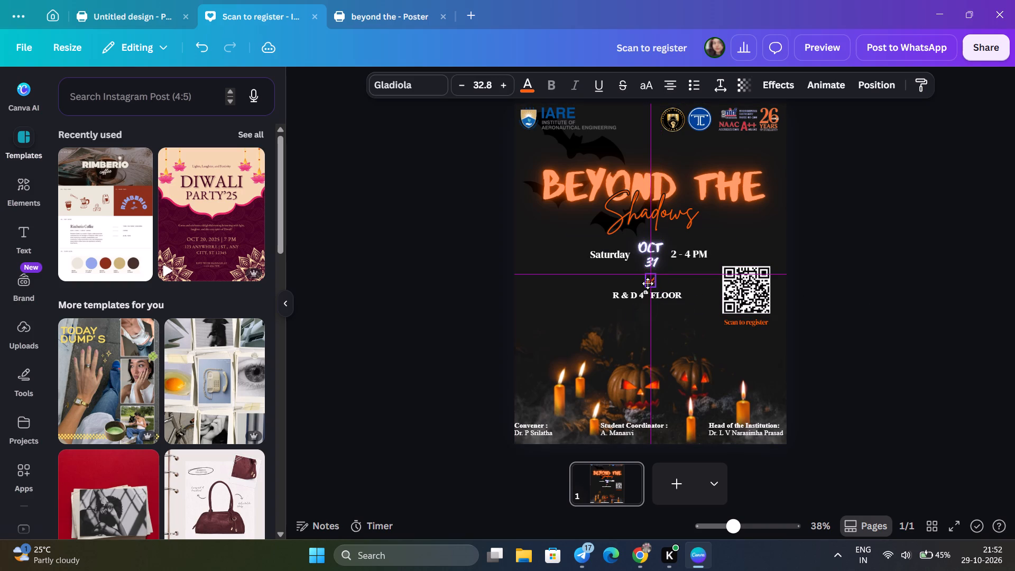
pyautogui.click(868, 333)
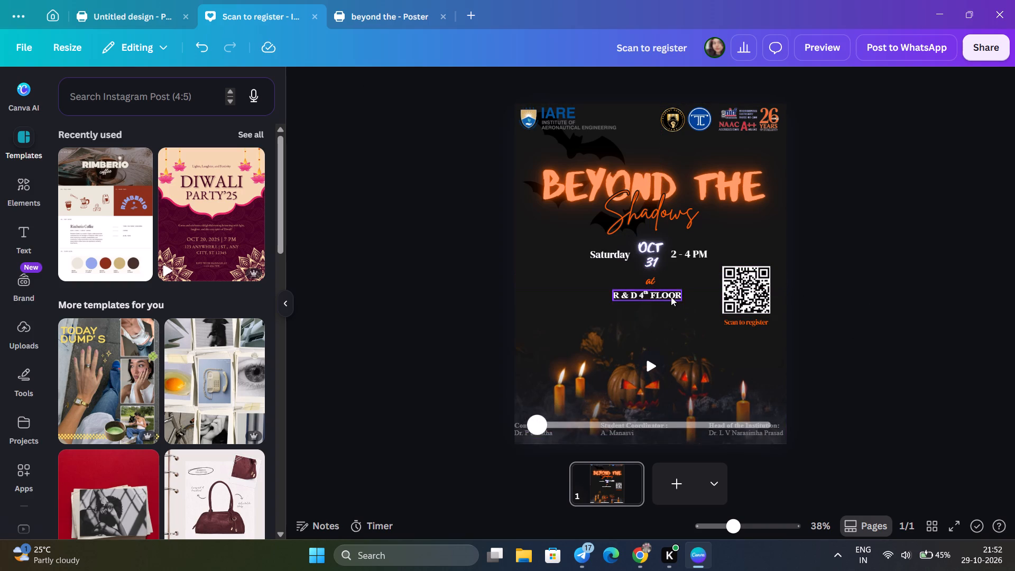
# Move the "R & D 4th FLOOR" text slightly right so it is centred beneath the "at" text.
pyautogui.click(671, 297)
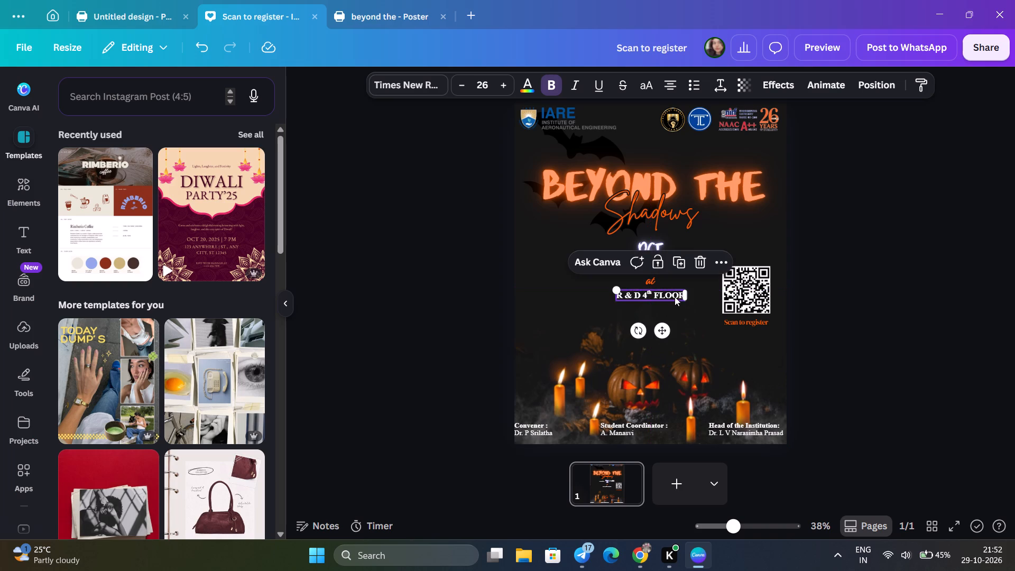
pyautogui.click(887, 333)
pyautogui.click(887, 333)
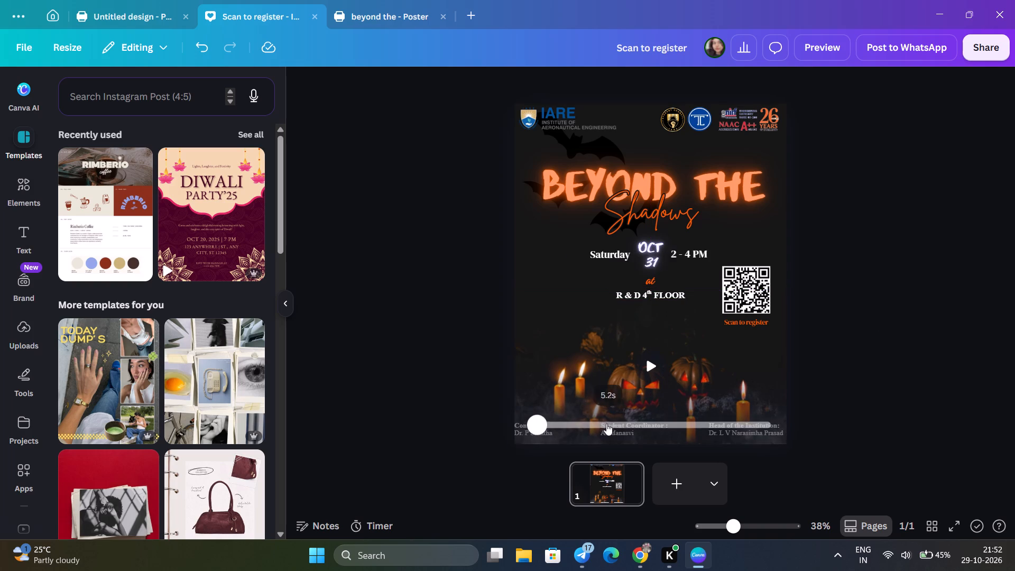
# Preview the animated post full screen to check its layout, and close the preview.
pyautogui.click(645, 369)
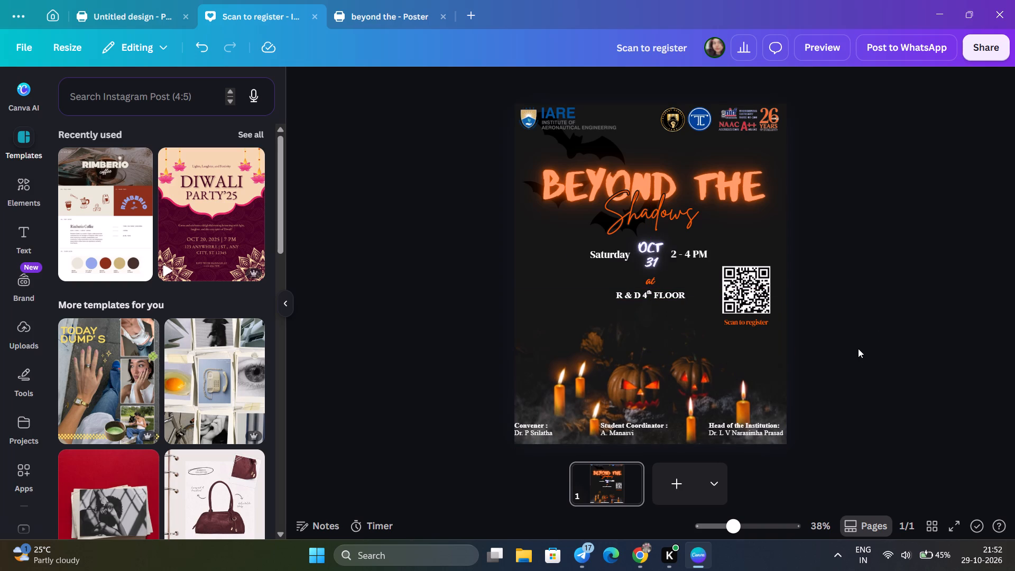
pyautogui.click(838, 45)
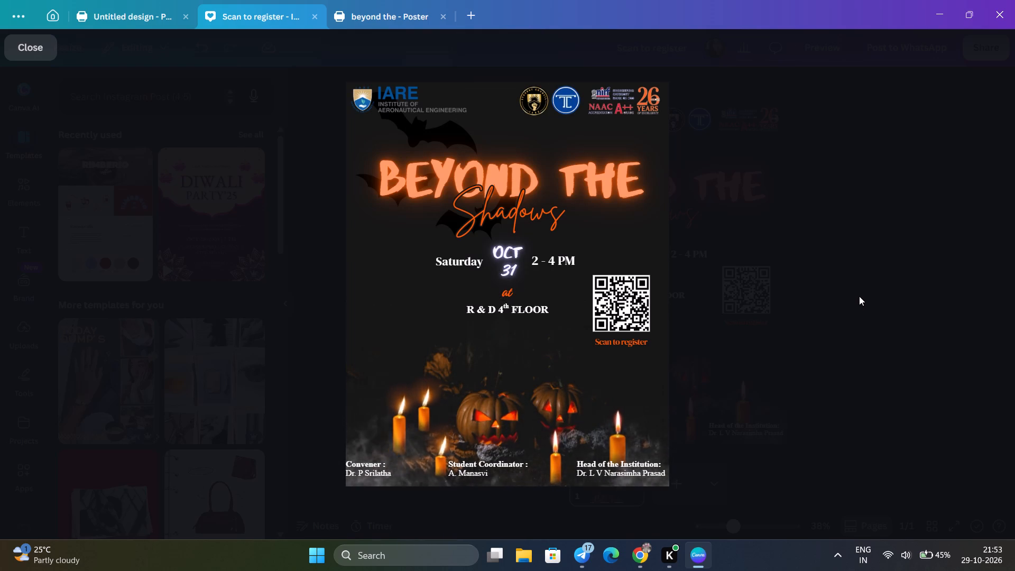
pyautogui.press('Escape')
# Download the post as a 1080 x 1350 px MP4 video, saving it to the Desktop as "Scan to register" over the existing file.
pyautogui.click(986, 38)
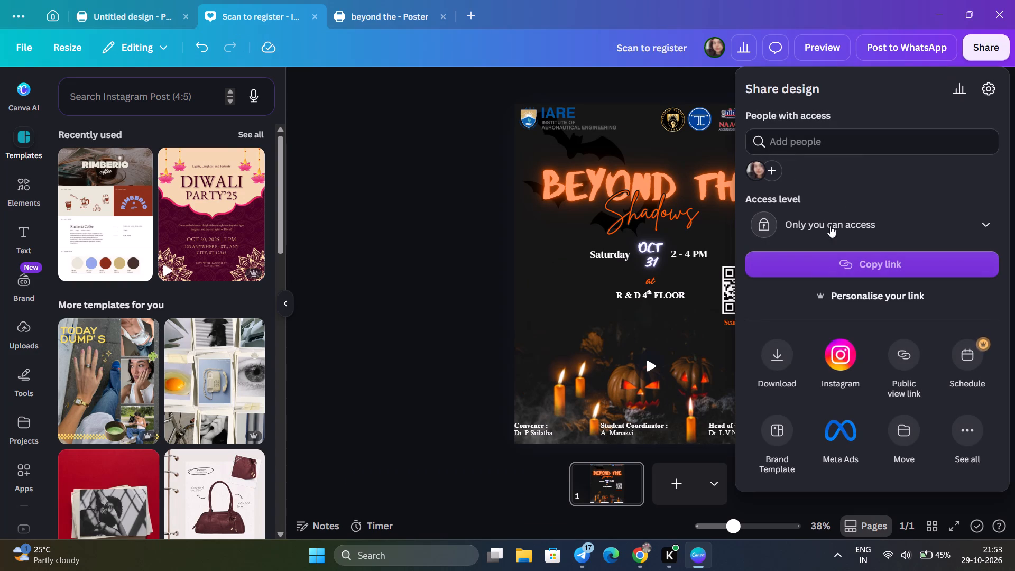
pyautogui.click(760, 360)
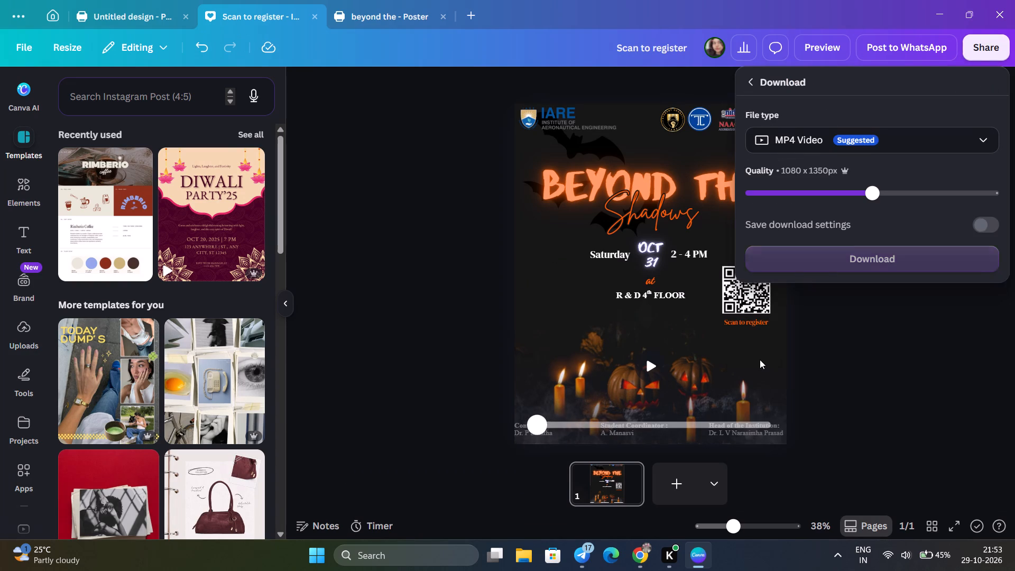
pyautogui.click(871, 260)
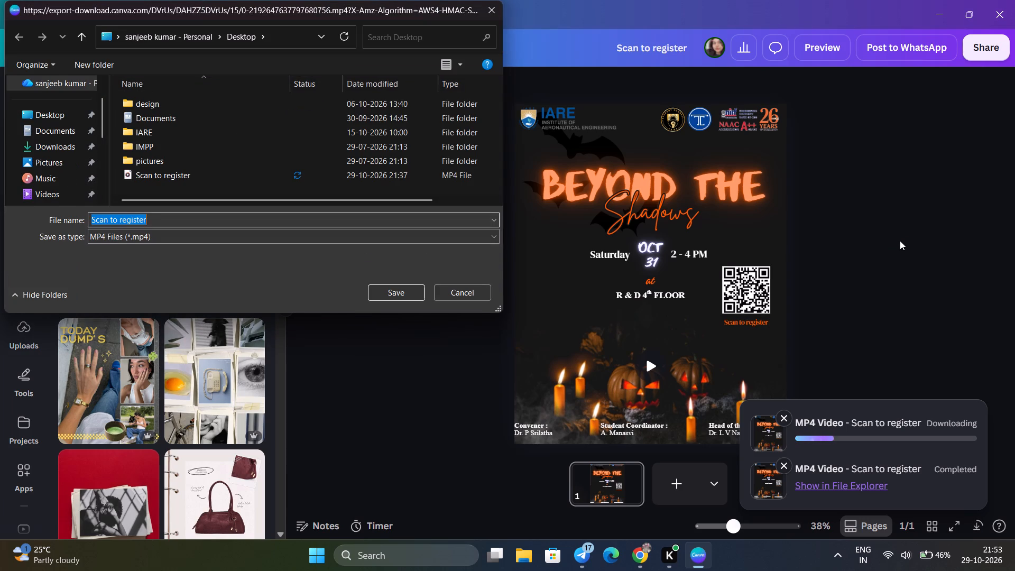
pyautogui.click(414, 286)
pyautogui.click(558, 279)
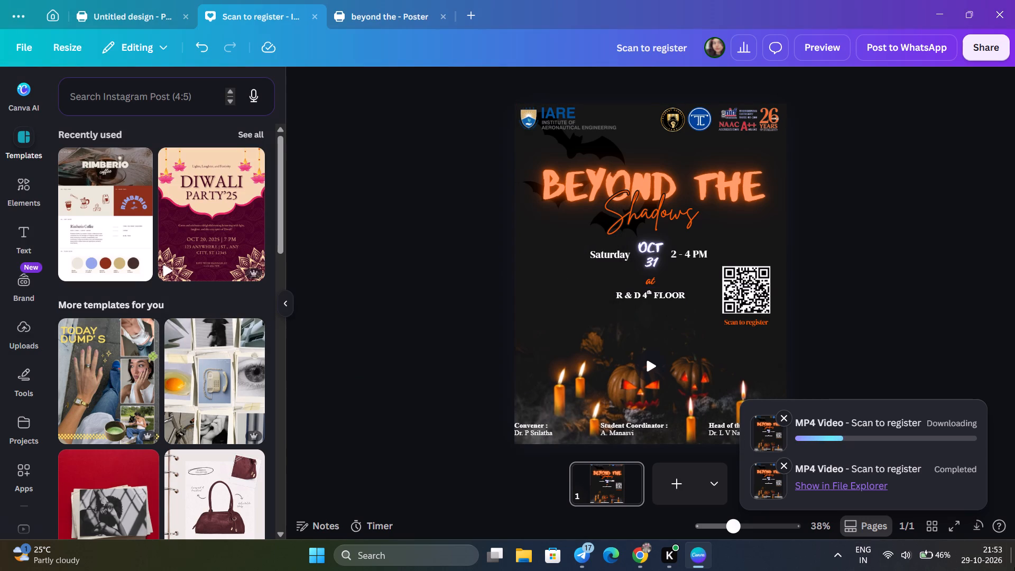
# Switch to the Windows desktop to check for the saved "Scan to register" video file.
pyautogui.click(1014, 567)
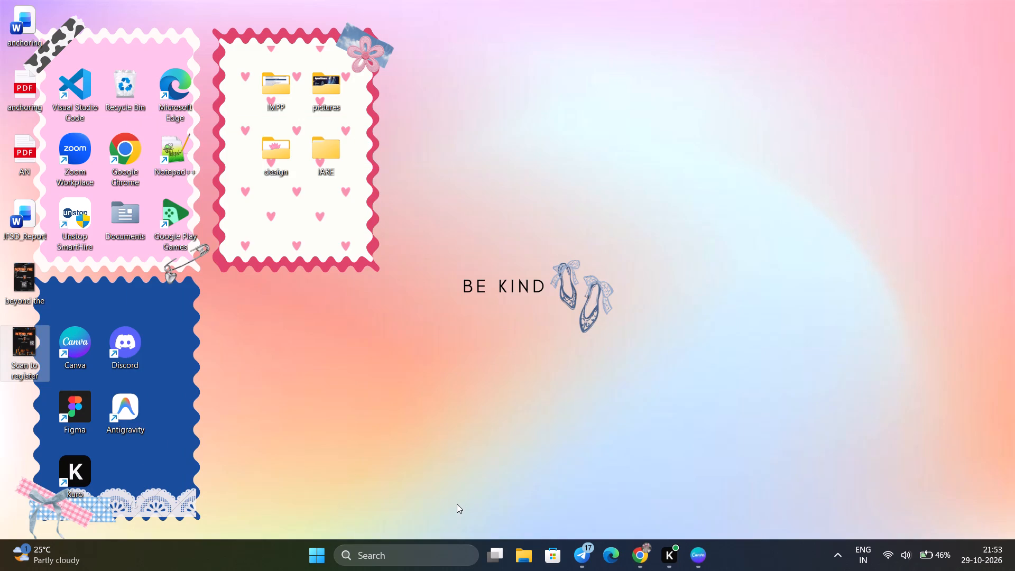
pyautogui.rightClick(457, 504)
pyautogui.click(532, 363)
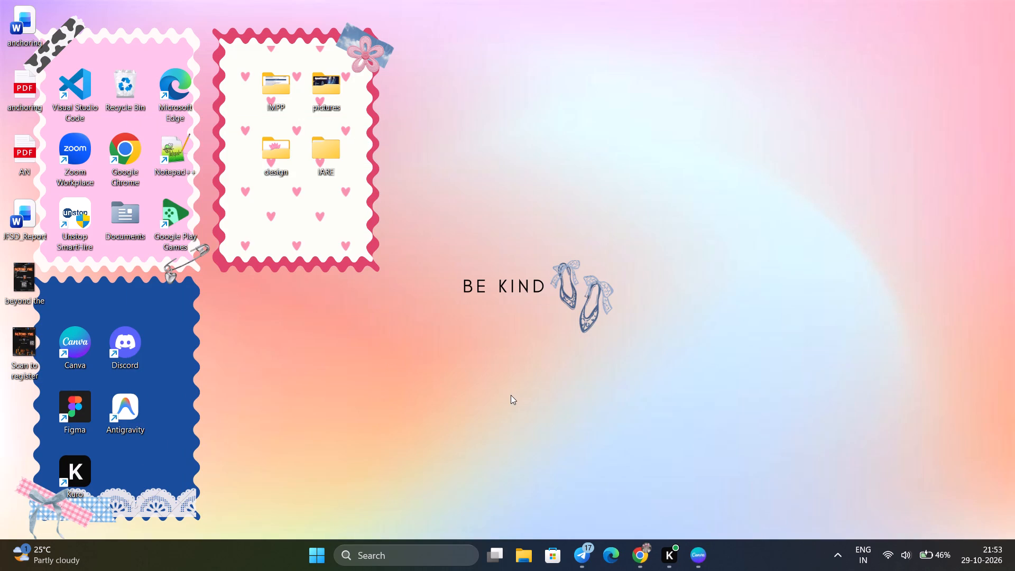
# Open the saved "Scan to register" video from the desktop in the media player to check the exported post.
pyautogui.doubleClick(24, 329)
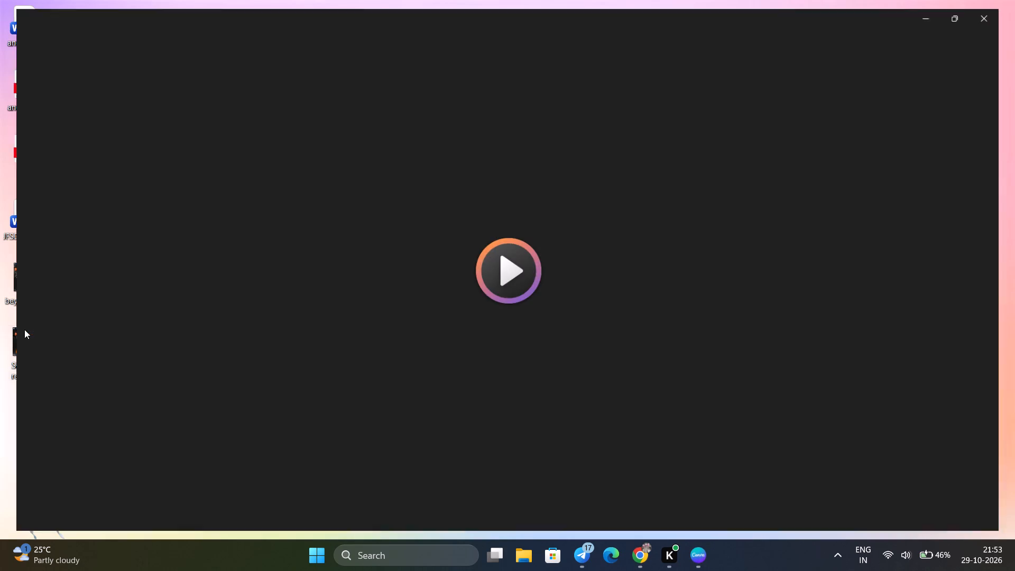
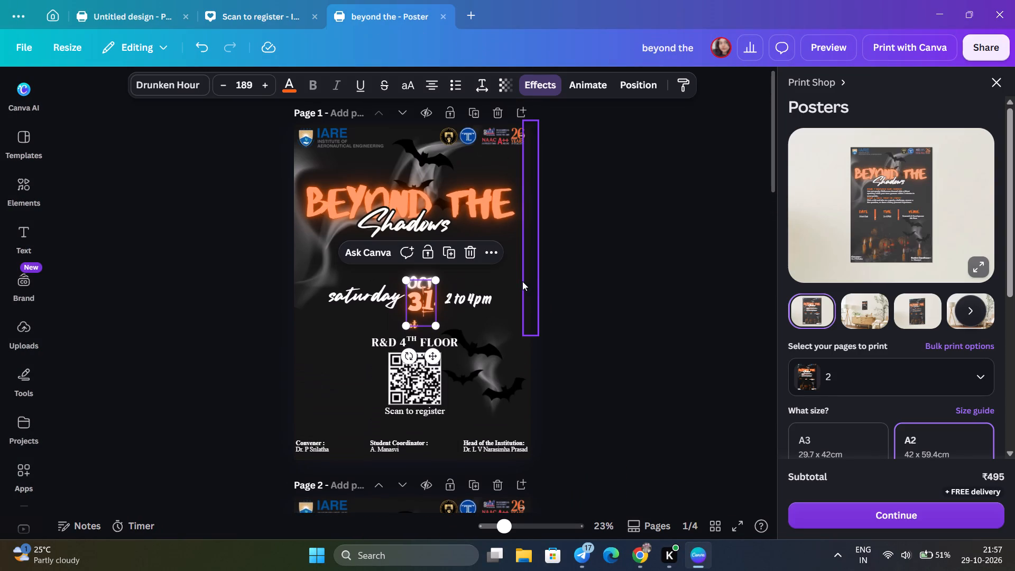
# Look through all four pages of the "beyond the" poster design.
pyautogui.scroll(-7, 503, 355)
pyautogui.scroll(2, 503, 355)
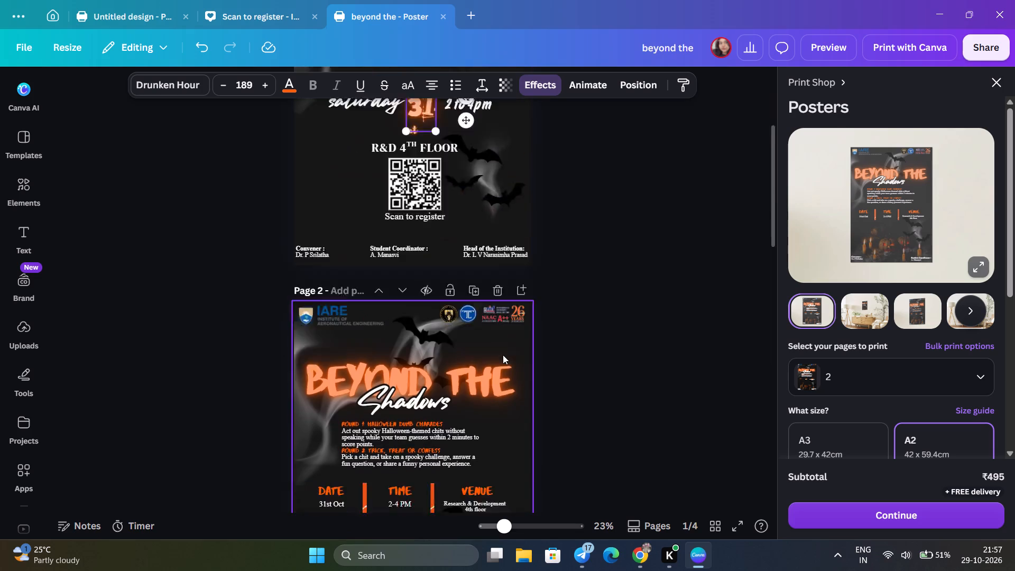
pyautogui.scroll(-11, 503, 355)
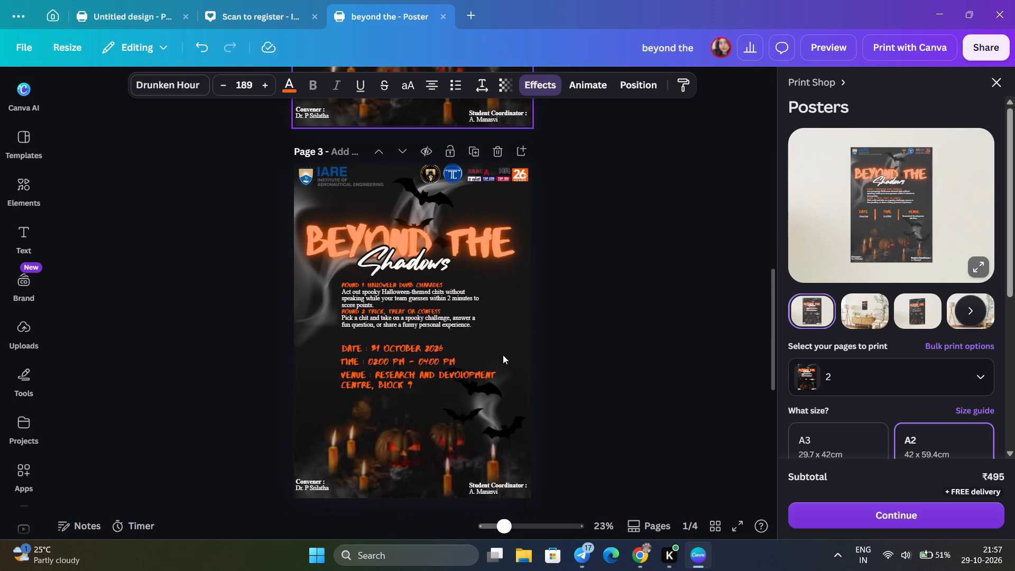
pyautogui.scroll(-5, 503, 355)
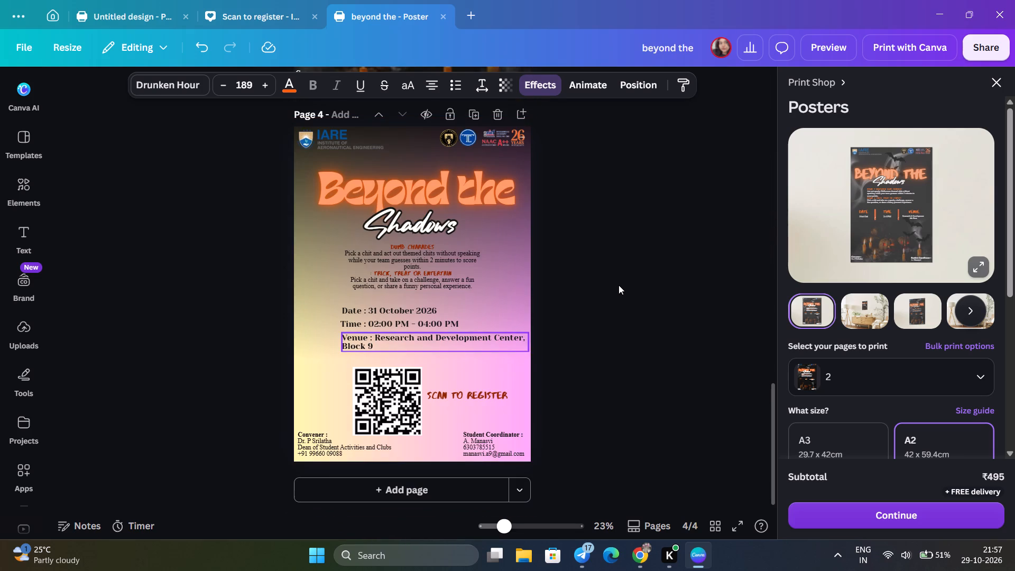
pyautogui.click(620, 285)
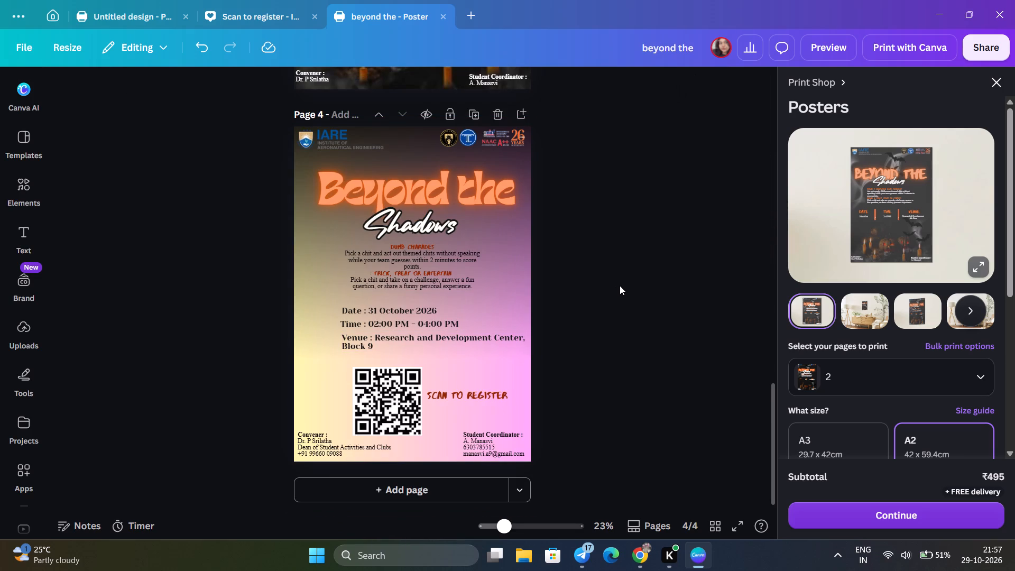
# Close the "beyond the" poster and the "Untitled design", leaving only the "Scan to register" post open.
pyautogui.click(443, 15)
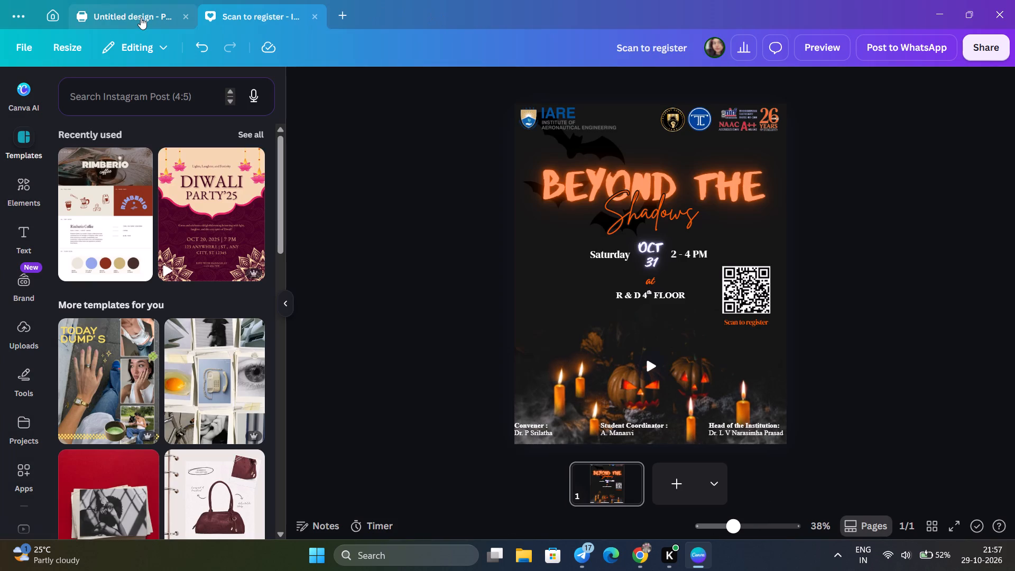
pyautogui.click(141, 17)
pyautogui.click(187, 19)
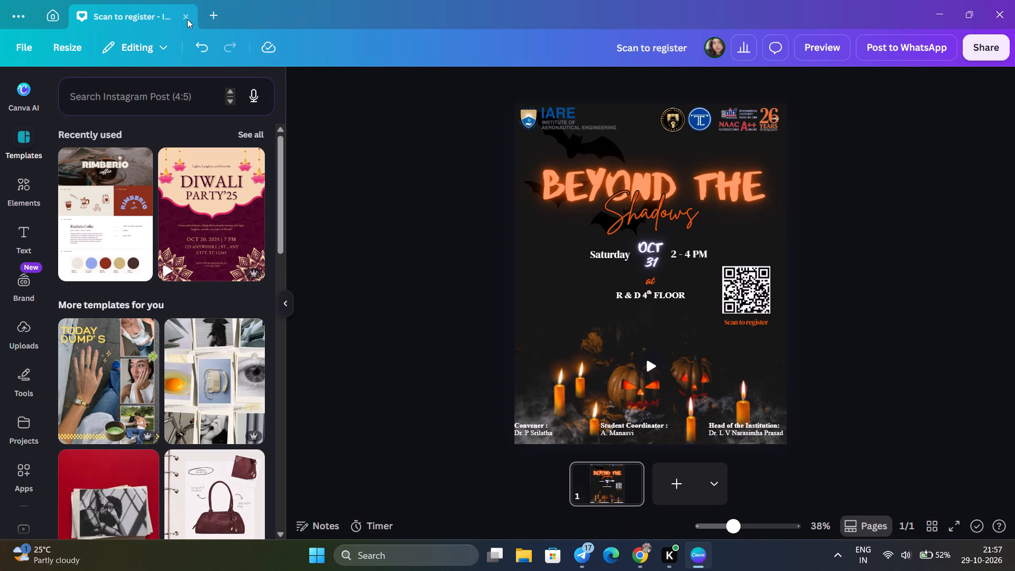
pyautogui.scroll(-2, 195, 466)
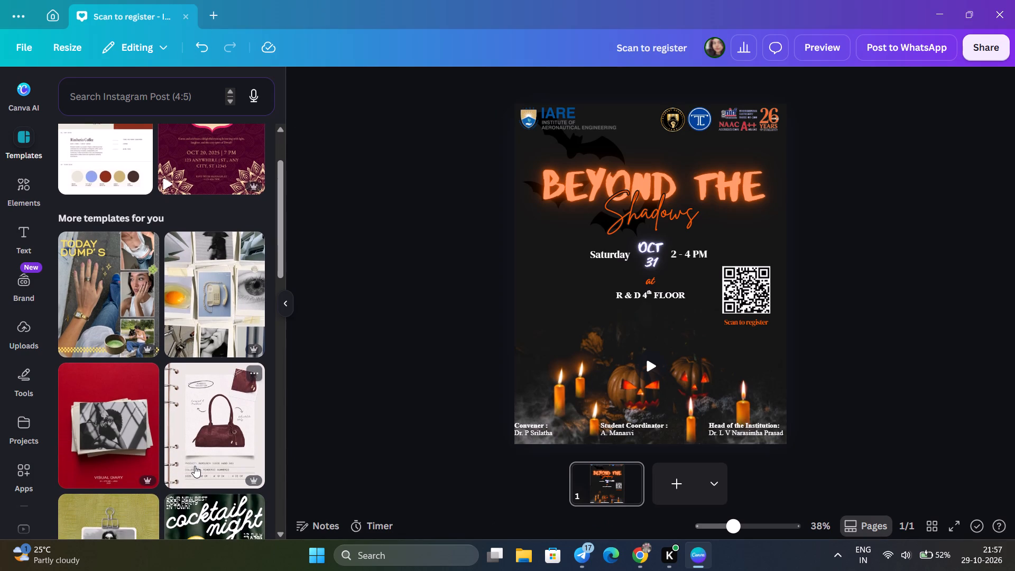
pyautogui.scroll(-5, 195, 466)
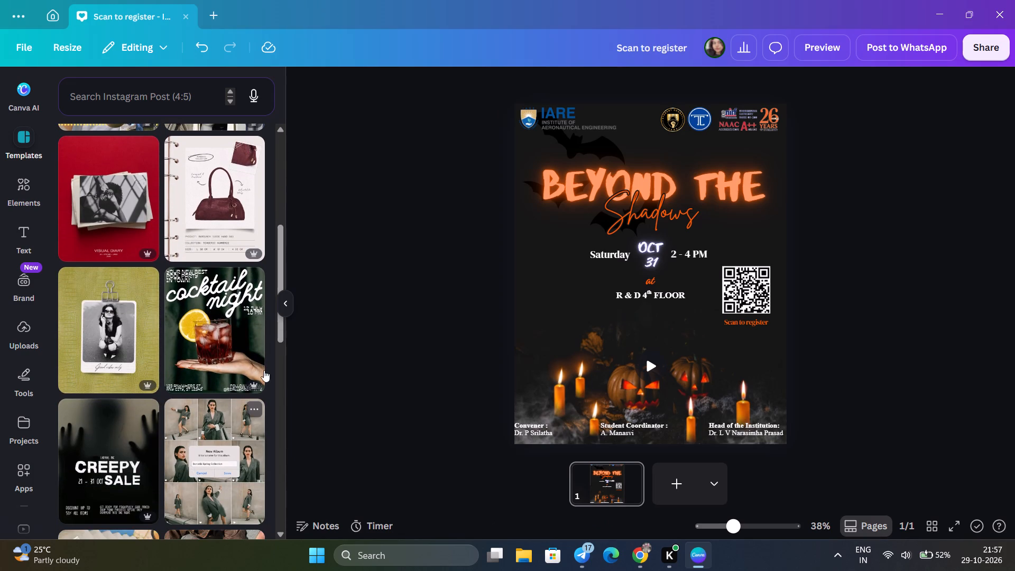
# Switch to Instagram in Chrome, leave the open conversation and close the messages window.
pyautogui.click(644, 562)
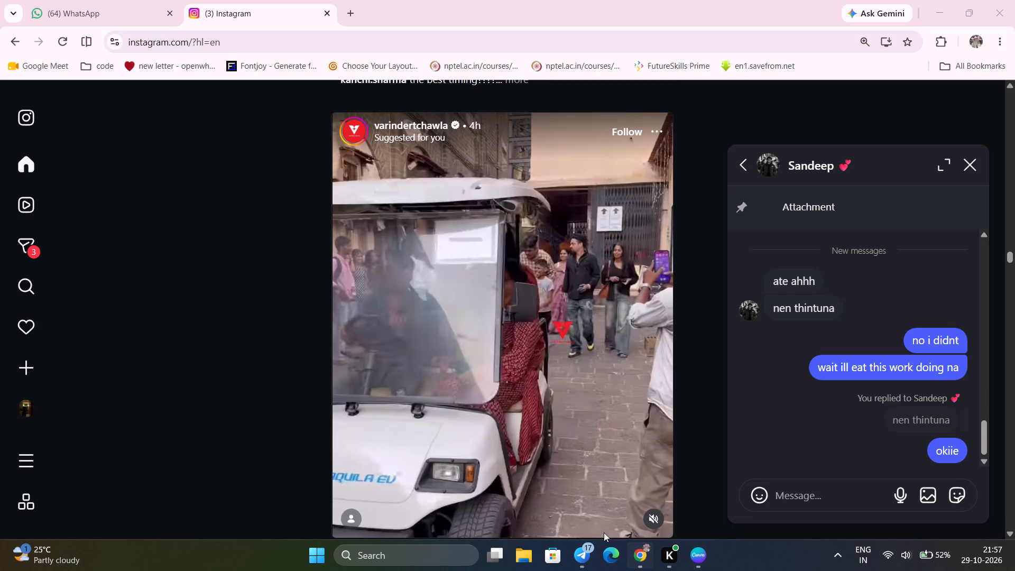
pyautogui.scroll(18, 408, 170)
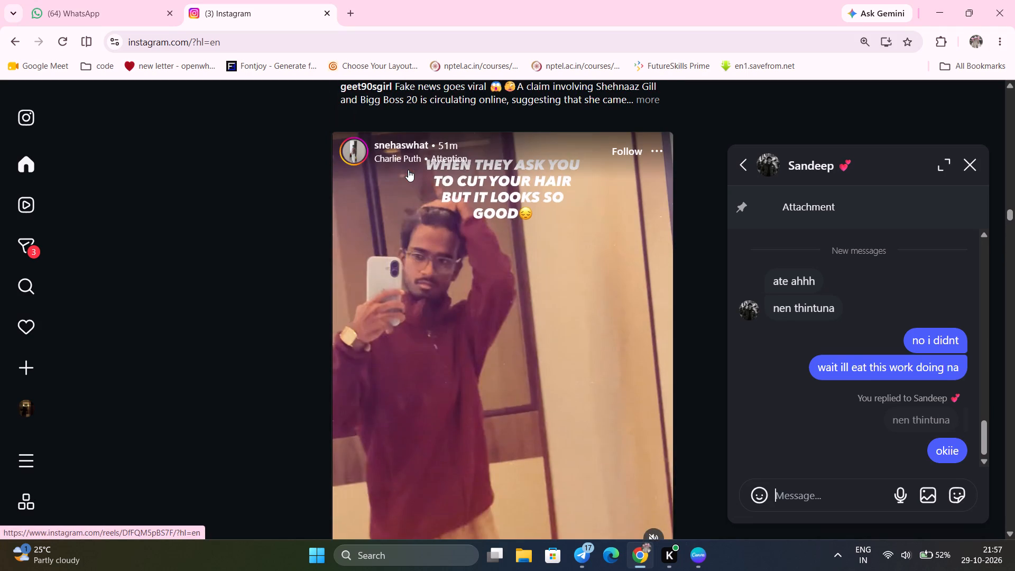
pyautogui.click(748, 167)
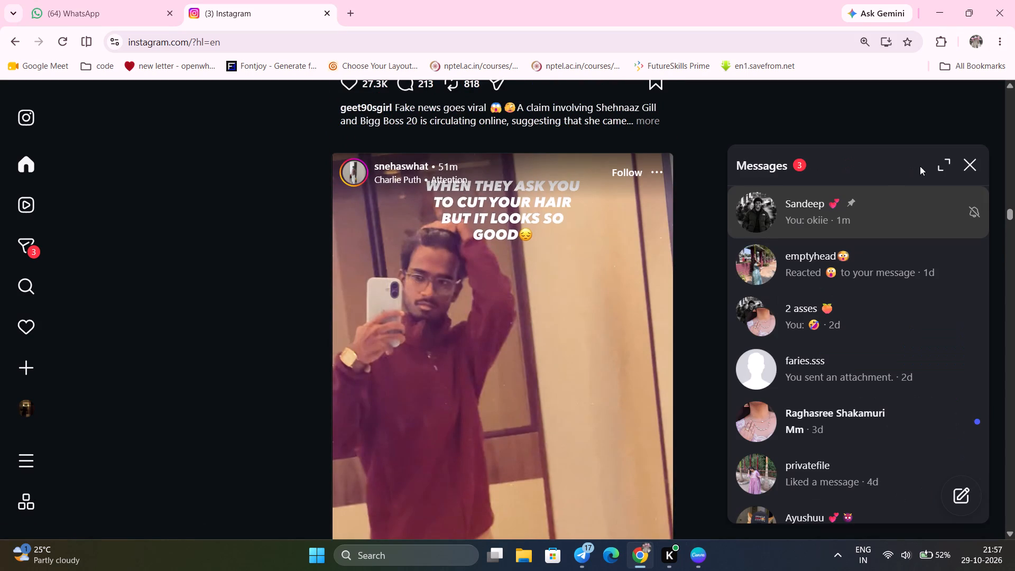
pyautogui.click(974, 167)
# View the first story at the top of the Instagram home feed with its sound on, and close it.
pyautogui.scroll(8, 752, 181)
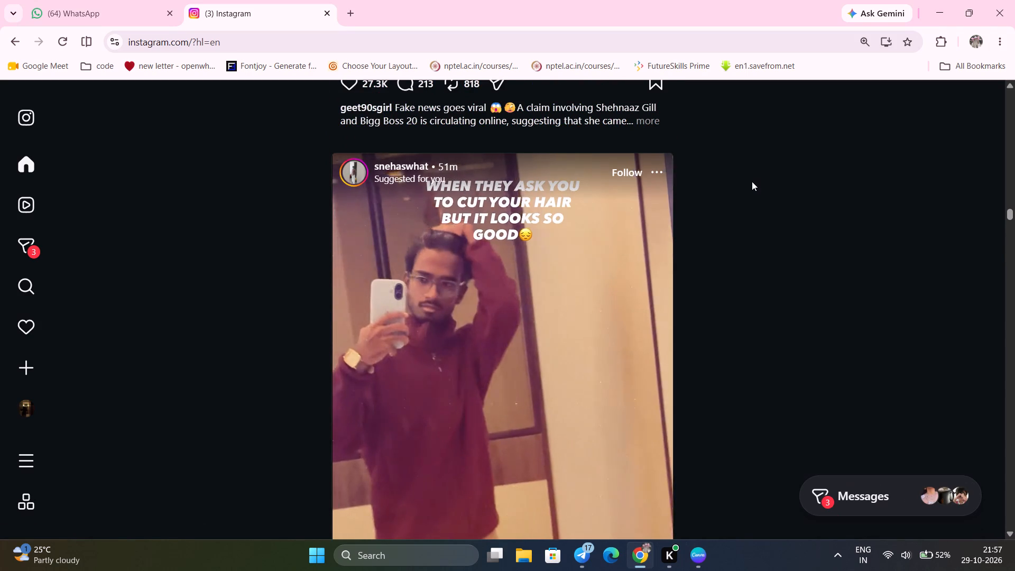
pyautogui.scroll(10, 752, 181)
pyautogui.scroll(12, 752, 181)
pyautogui.scroll(10, 752, 181)
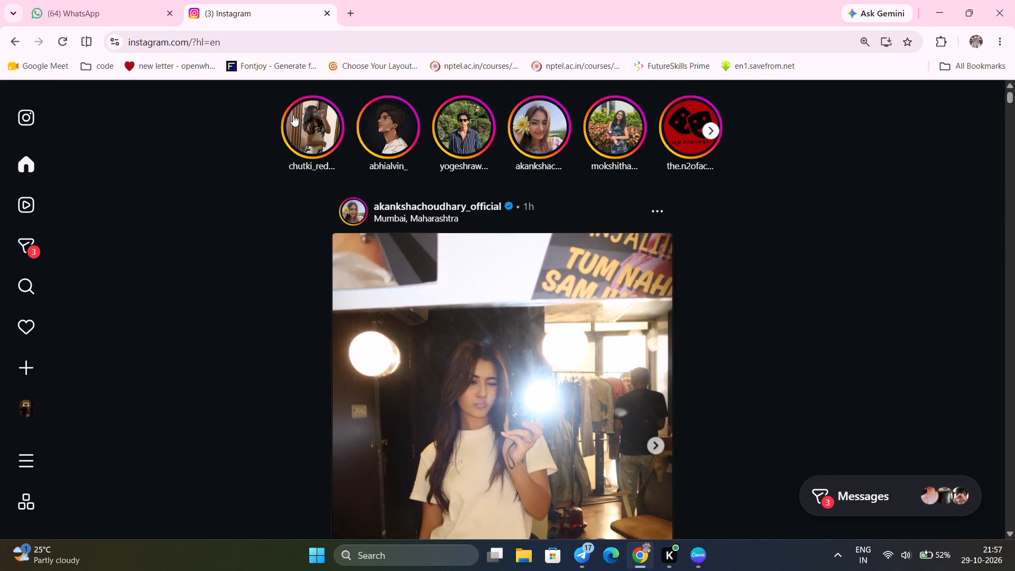
pyautogui.click(309, 107)
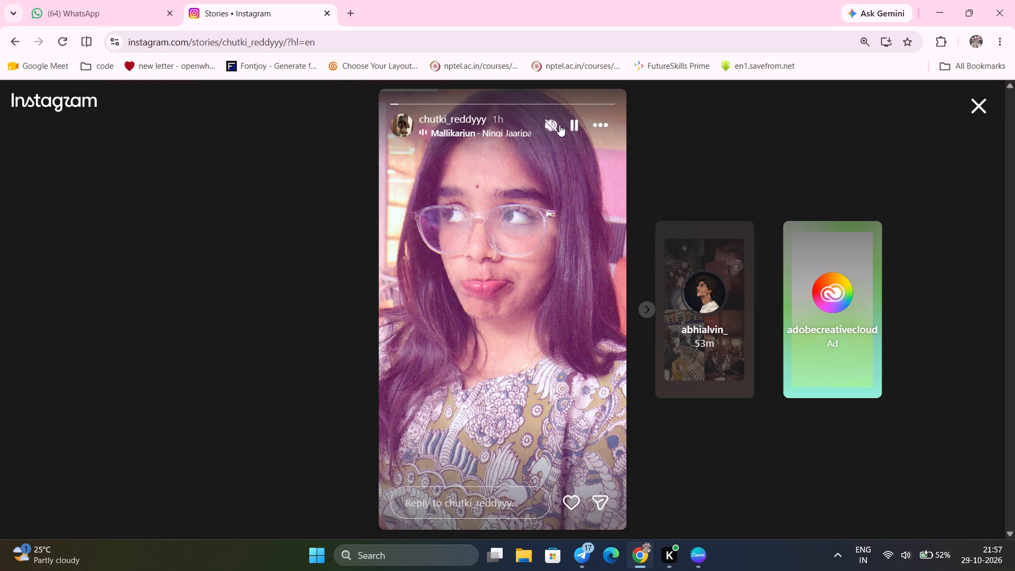
pyautogui.click(559, 125)
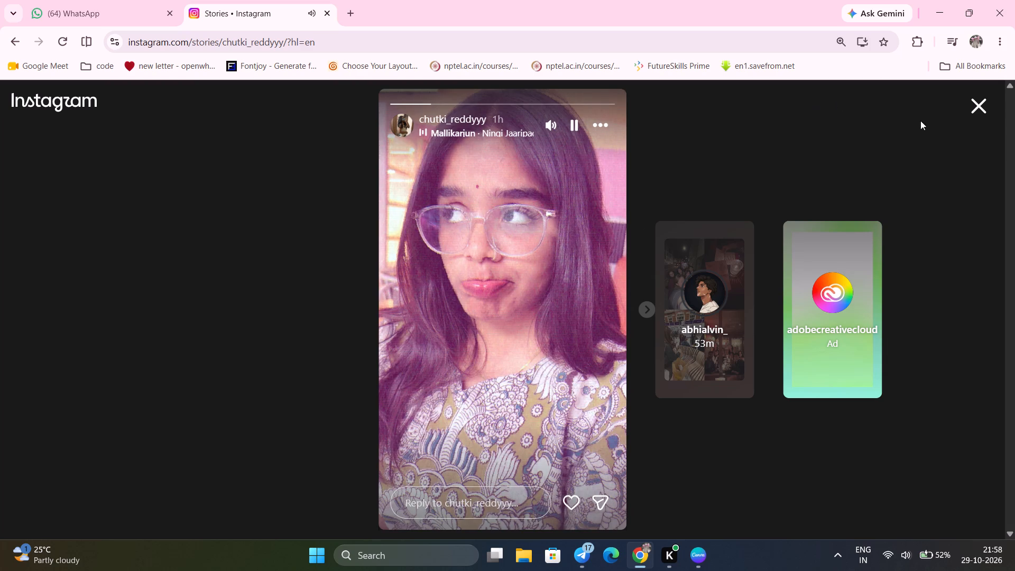
pyautogui.click(980, 94)
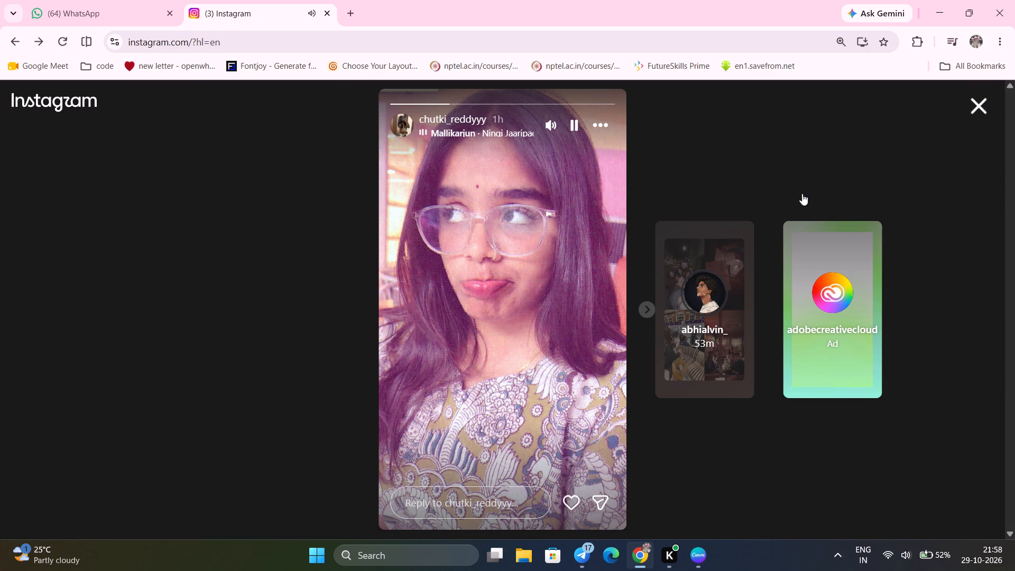
# Browse the posts in the Instagram home feed.
pyautogui.scroll(-7, 689, 408)
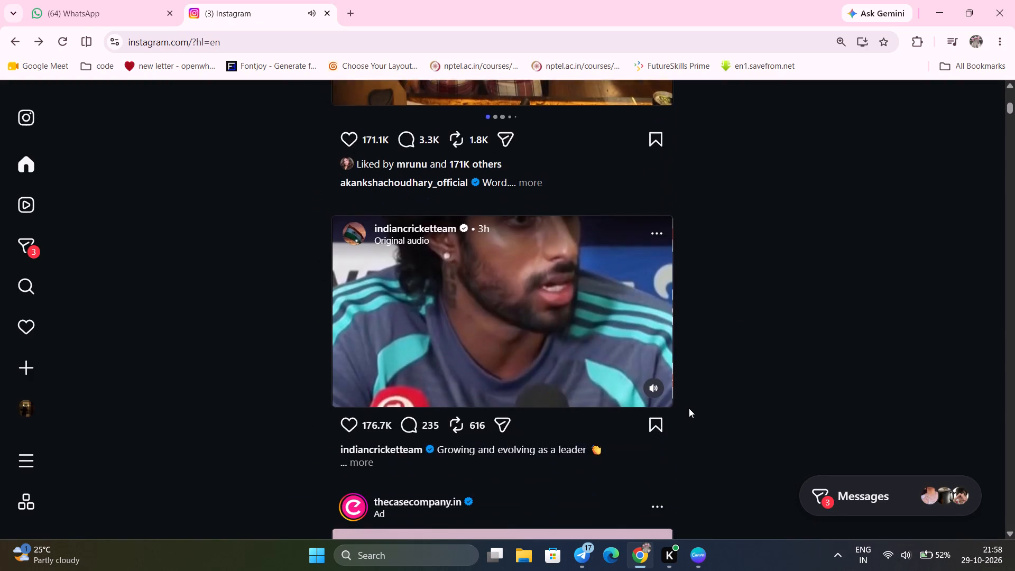
pyautogui.scroll(-1, 689, 408)
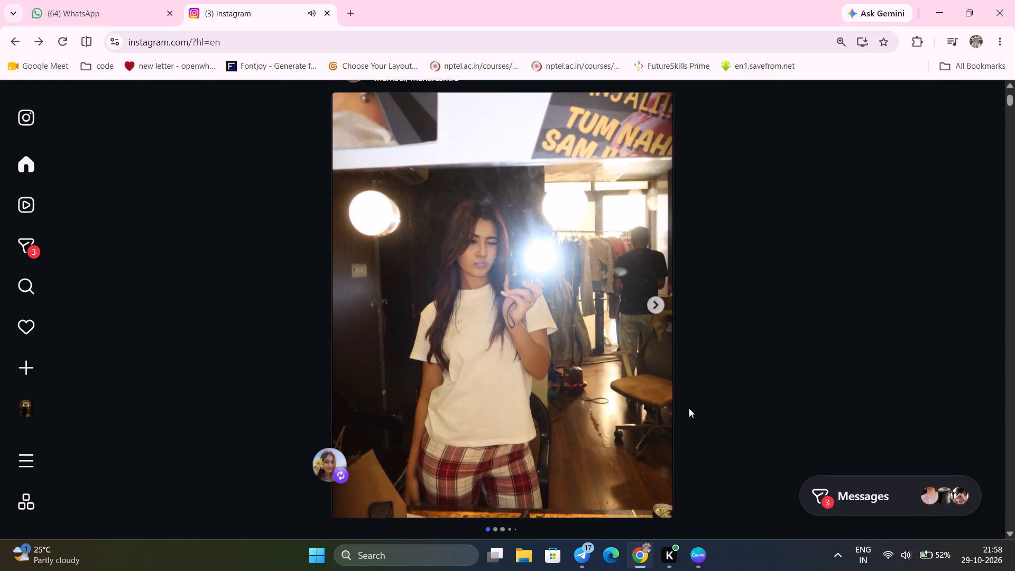
pyautogui.scroll(-5, 689, 408)
pyautogui.scroll(3, 689, 408)
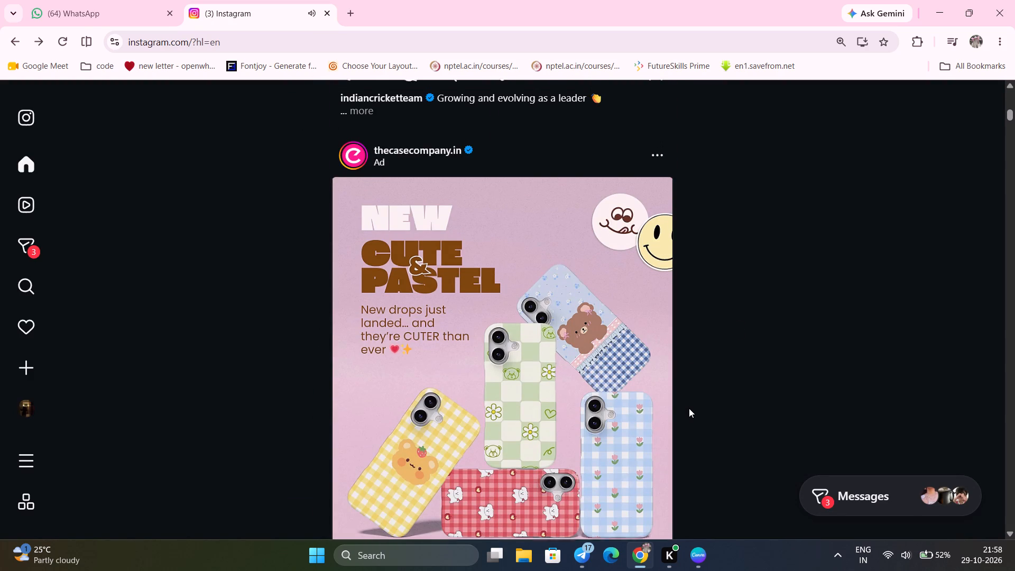
pyautogui.scroll(5, 689, 408)
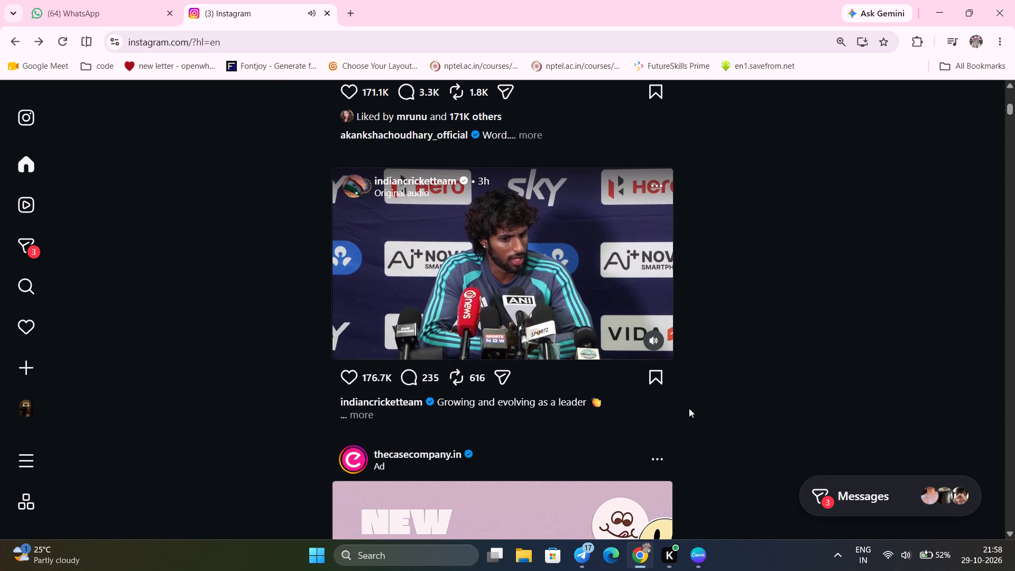